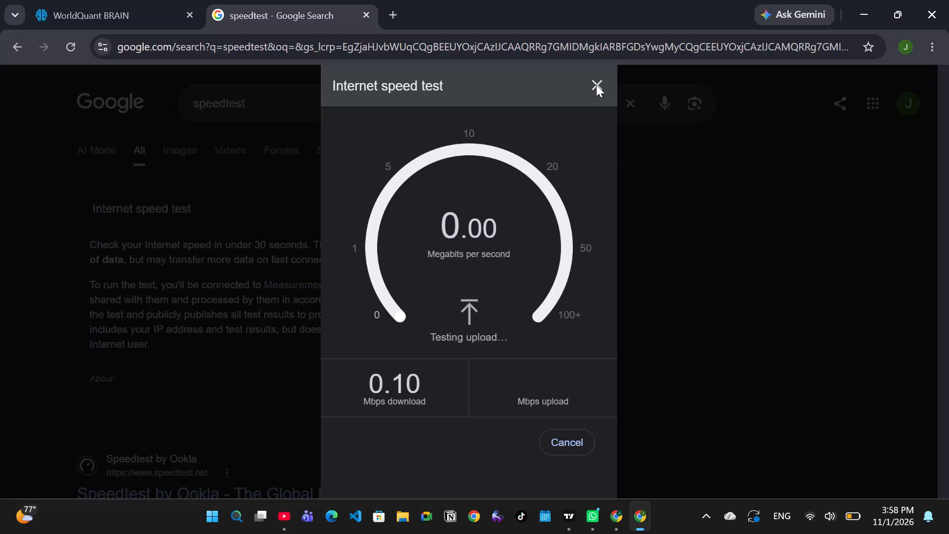
Dismiss the internet speed test and return to Simulation 3 in WorldQuant BRAIN, clearing the split view tip.
{"action": "left_click", "coordinate": [596, 85]}
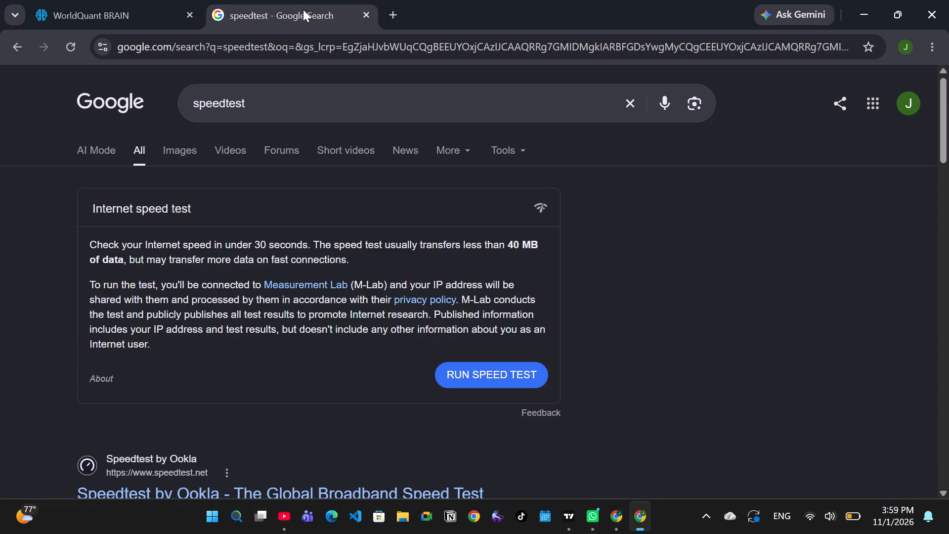
{"action": "left_click", "coordinate": [53, 7]}
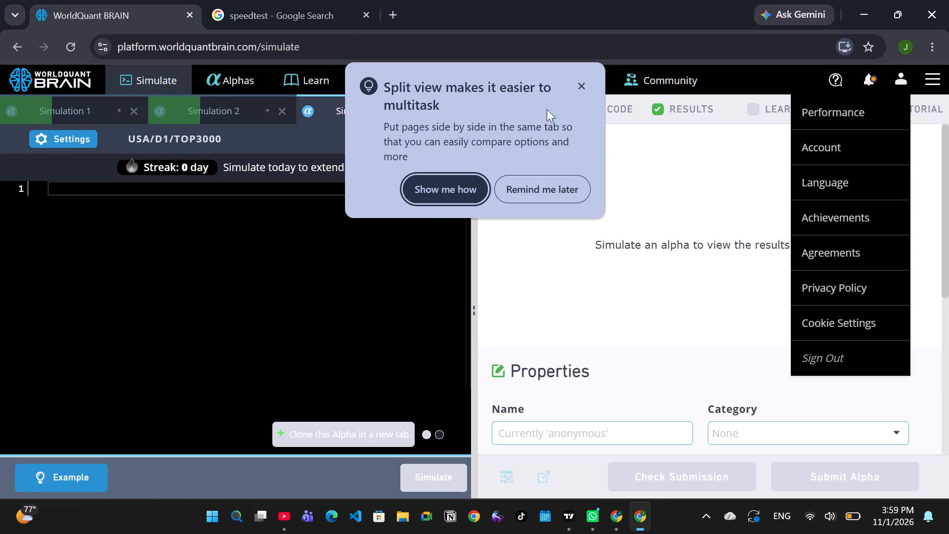
{"action": "left_click", "coordinate": [581, 87]}
{"action": "left_click", "coordinate": [359, 114]}
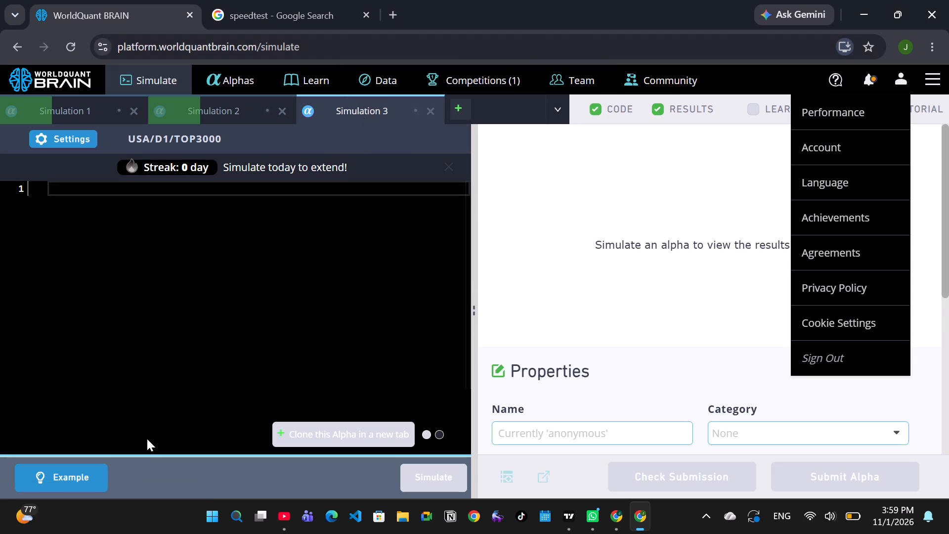
Load the example alpha into Simulation 3 and start simulating it.
{"action": "left_click", "coordinate": [84, 473]}
{"action": "left_click", "coordinate": [437, 466]}
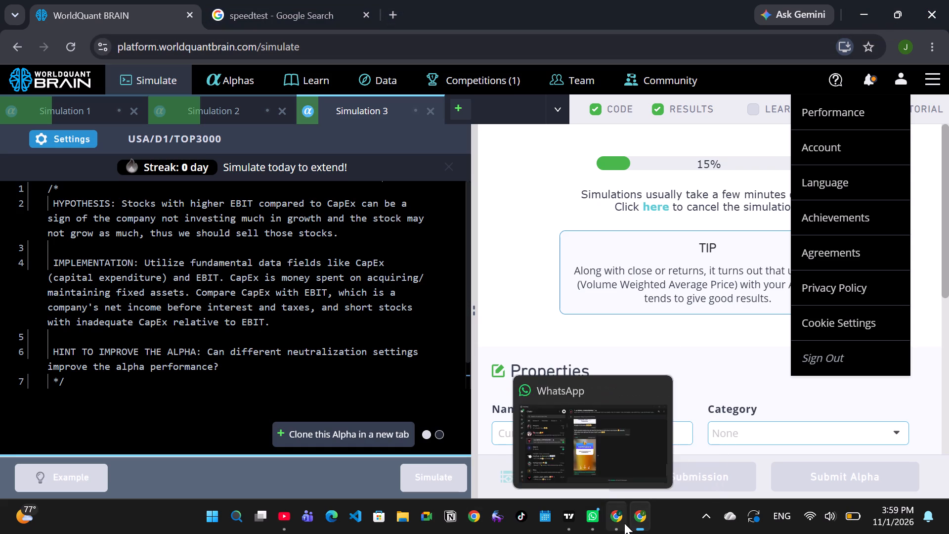
Open a Chrome window with the first profile named John.
{"action": "left_click", "coordinate": [467, 525]}
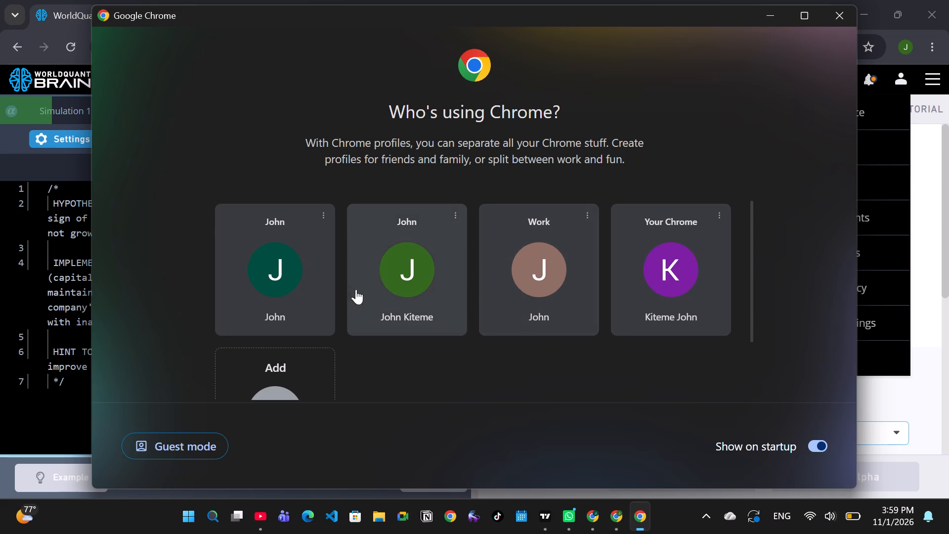
{"action": "left_click", "coordinate": [279, 271]}
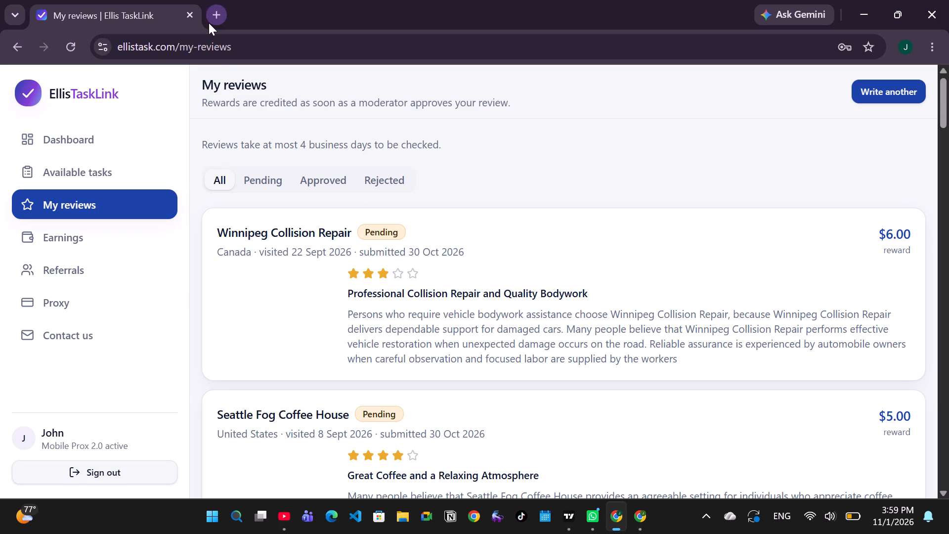
Open the WorldQuant BRAIN sign-in page at platform.worldquantbrain.com/sign-in in a new browser tab.
{"action": "left_click", "coordinate": [209, 23]}
{"action": "left_click", "coordinate": [213, 11]}
{"action": "left_click", "coordinate": [197, 42]}
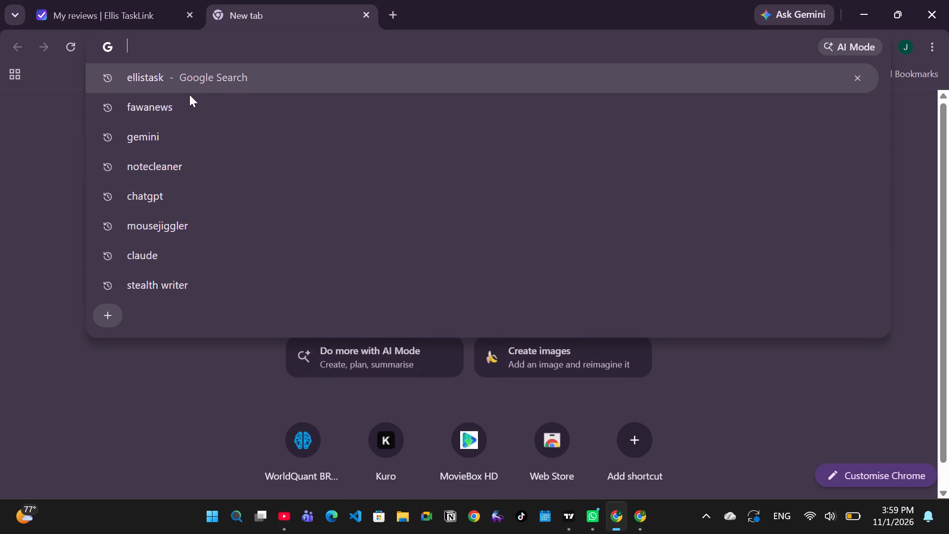
{"action": "scroll", "coordinate": [178, 207], "scroll_direction": "down", "scroll_amount": 4}
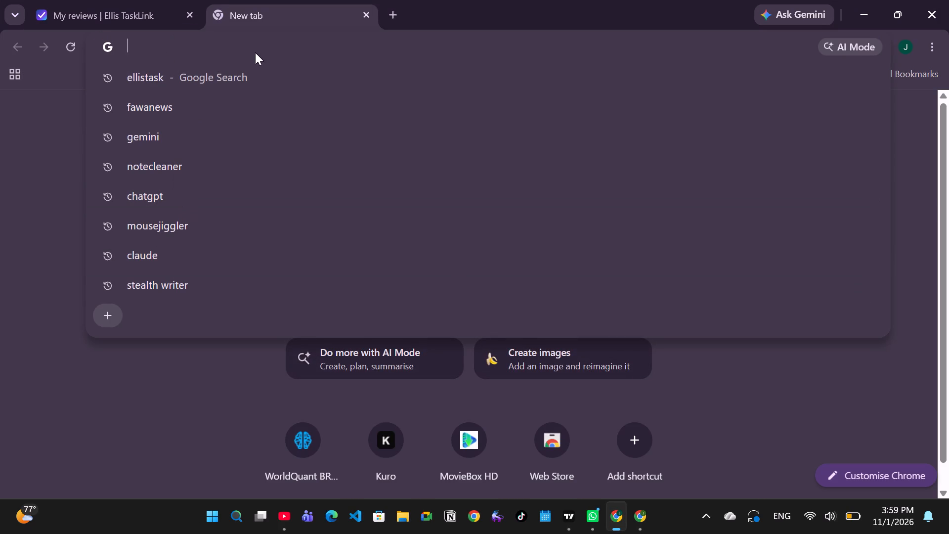
{"action": "key", "text": "w"}
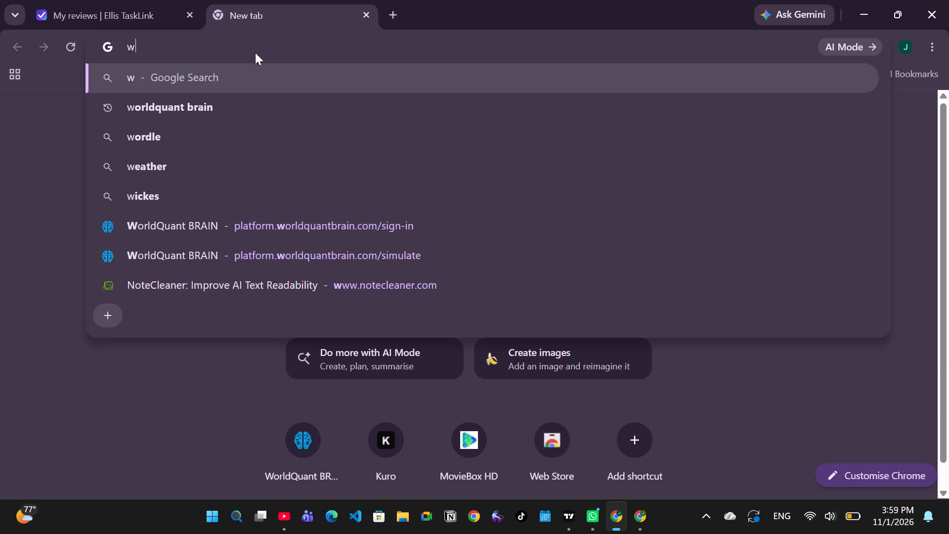
{"action": "left_click", "coordinate": [248, 225]}
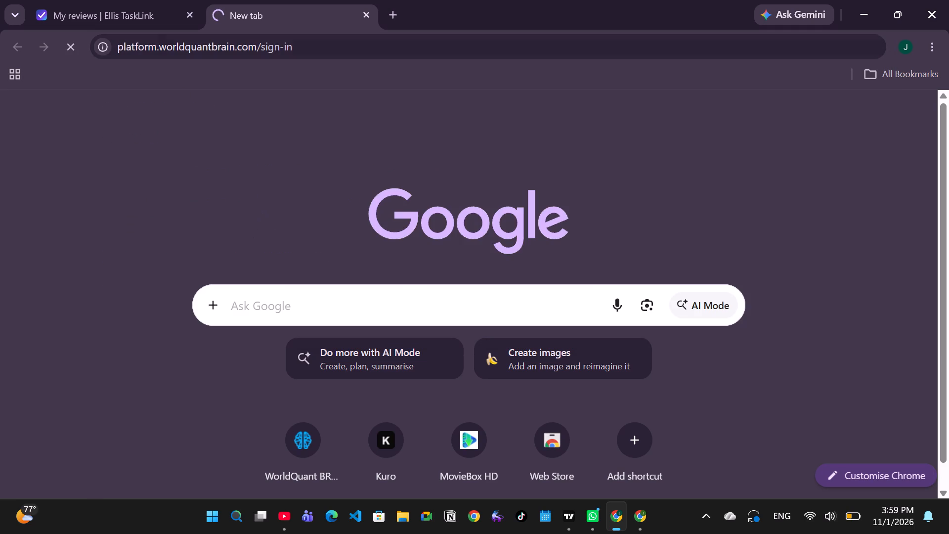
Look through the submitted reviews on the Ellis TaskLink My reviews page, checking their statuses and rewards.
{"action": "left_click", "coordinate": [115, 9]}
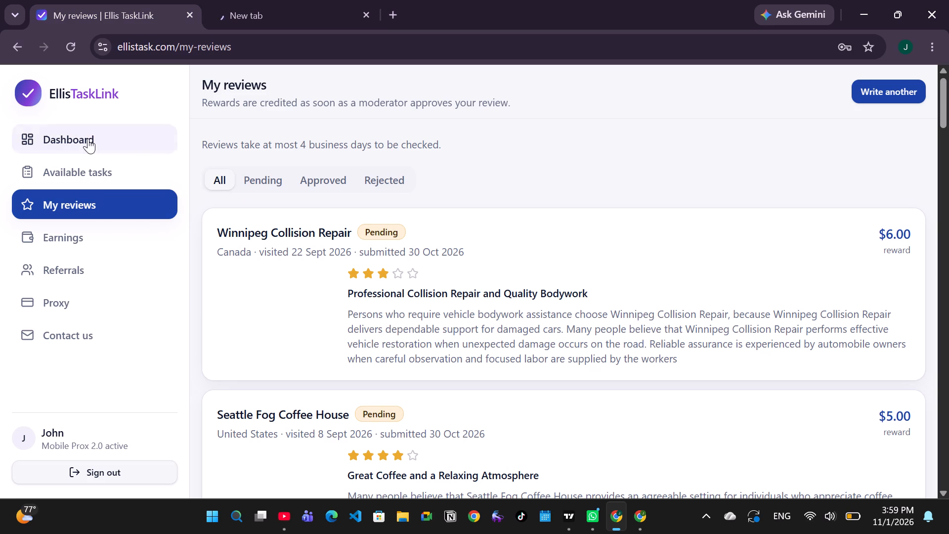
{"action": "scroll", "coordinate": [624, 317], "scroll_direction": "down", "scroll_amount": 9}
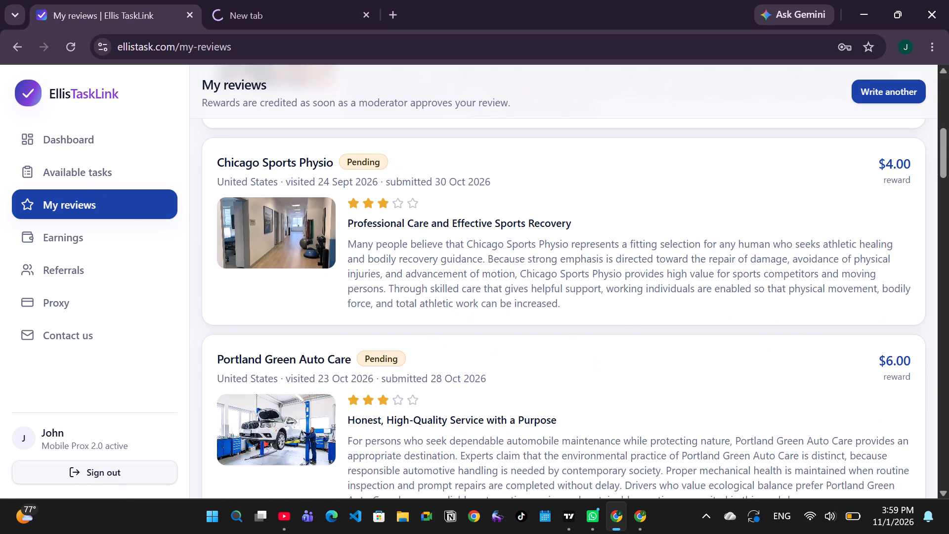
{"action": "scroll", "coordinate": [671, 290], "scroll_direction": "down", "scroll_amount": 11}
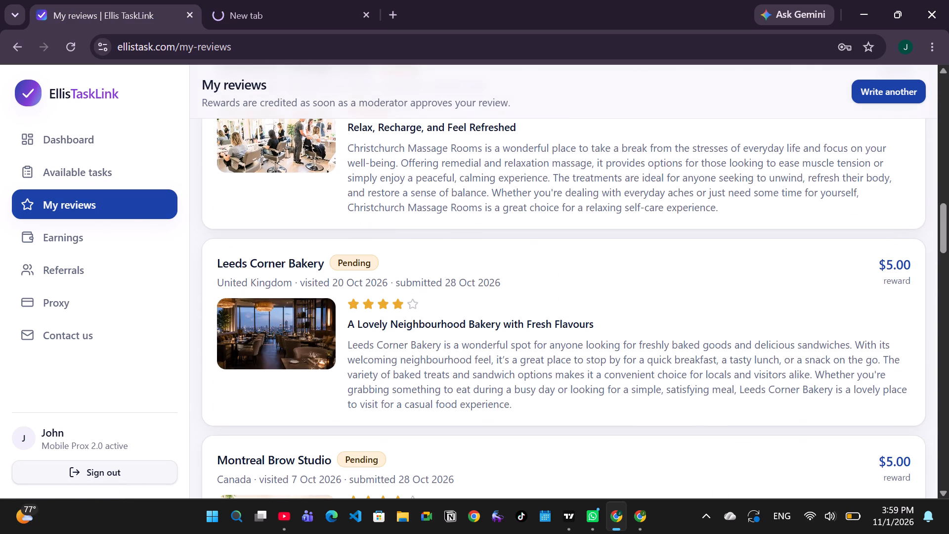
{"action": "scroll", "coordinate": [576, 340], "scroll_direction": "up", "scroll_amount": 1}
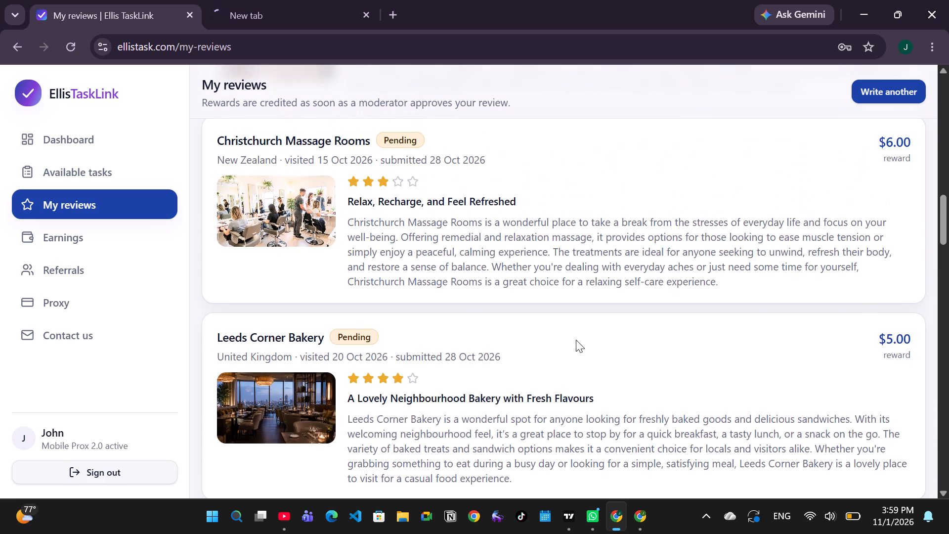
{"action": "scroll", "coordinate": [576, 340], "scroll_direction": "up", "scroll_amount": 1}
{"action": "scroll", "coordinate": [576, 340], "scroll_direction": "down", "scroll_amount": 4}
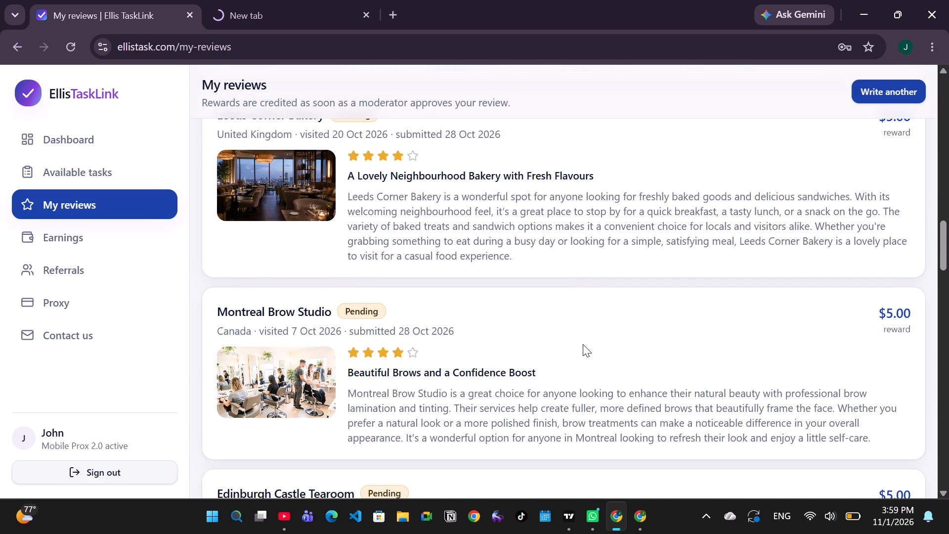
{"action": "scroll", "coordinate": [584, 344], "scroll_direction": "up", "scroll_amount": 12}
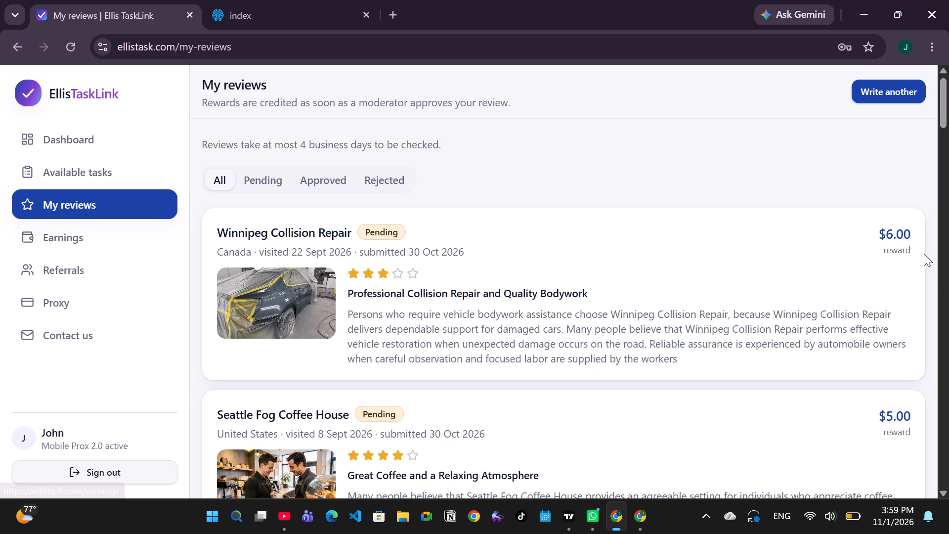
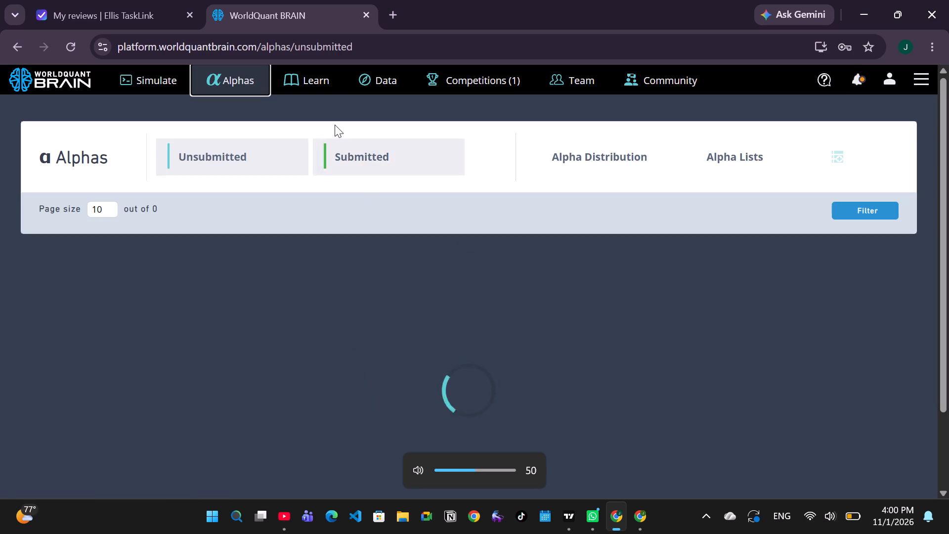
Open the Submitted alphas list on the WorldQuant BRAIN Alphas page.
{"action": "left_click", "coordinate": [373, 164]}
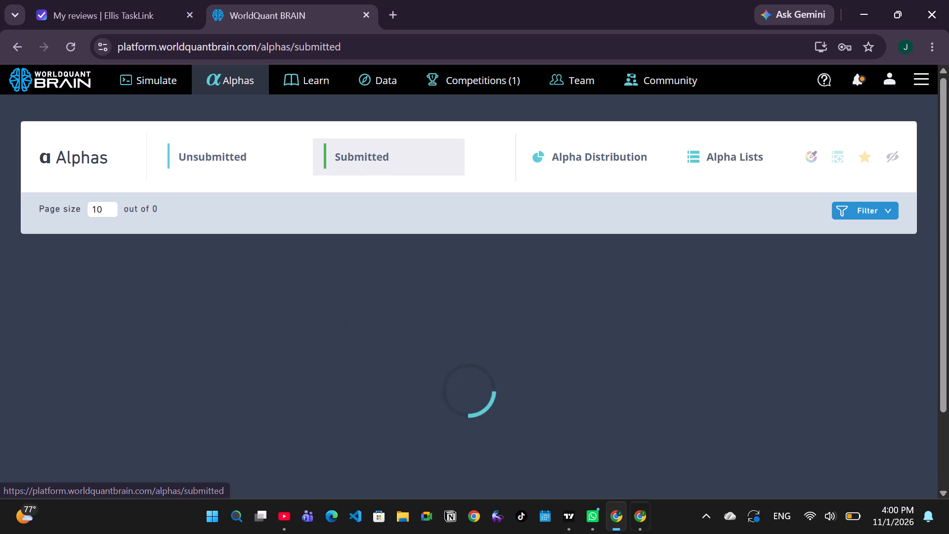
Switch to the Chrome window with Simulation 3, close the account options and show the test period in its results.
{"action": "left_click", "coordinate": [621, 512]}
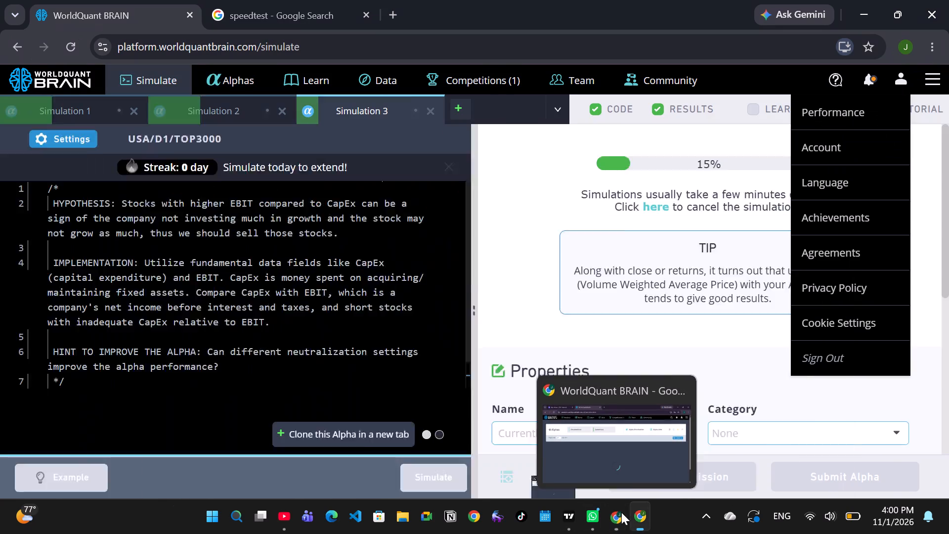
{"action": "left_click", "coordinate": [317, 468]}
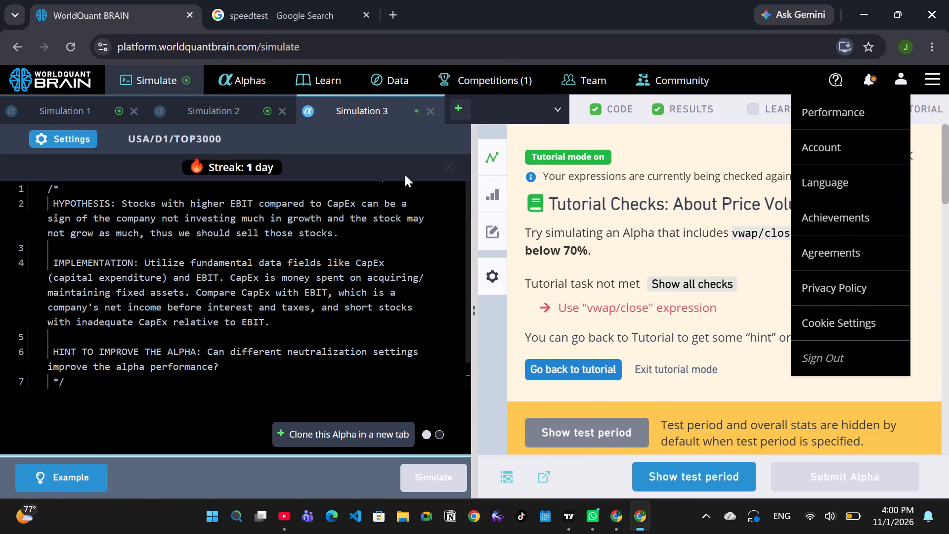
{"action": "left_click", "coordinate": [947, 340]}
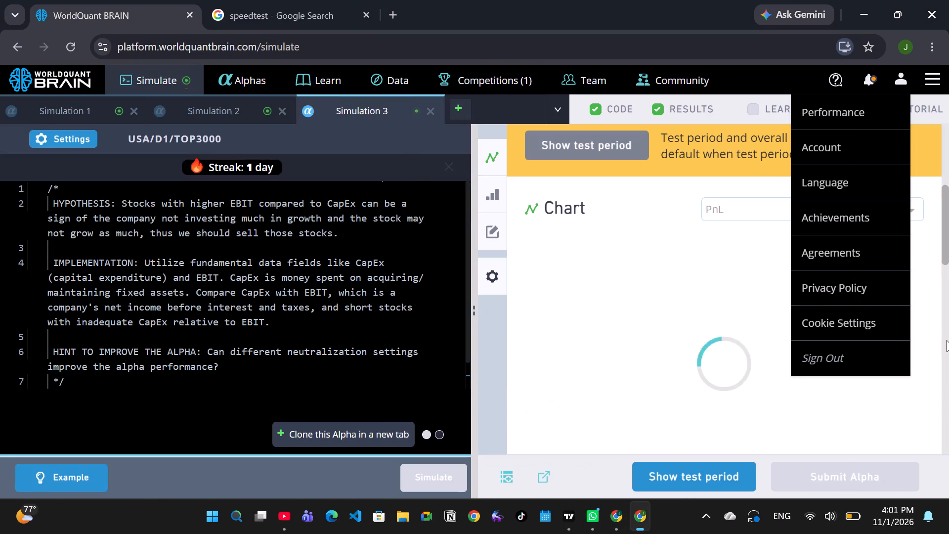
{"action": "left_click", "coordinate": [929, 335]}
{"action": "left_click", "coordinate": [868, 80]}
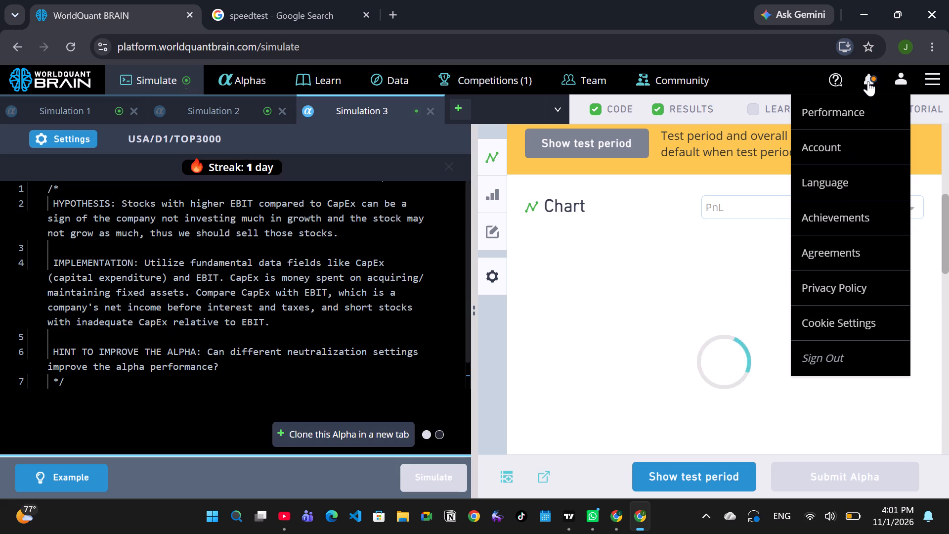
{"action": "left_click", "coordinate": [895, 89]}
{"action": "left_click", "coordinate": [895, 83]}
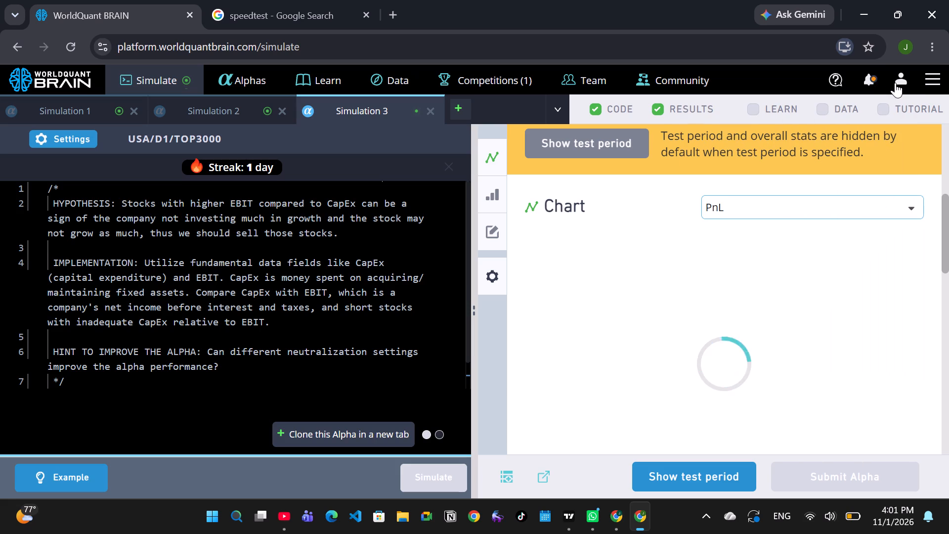
{"action": "left_click", "coordinate": [657, 474]}
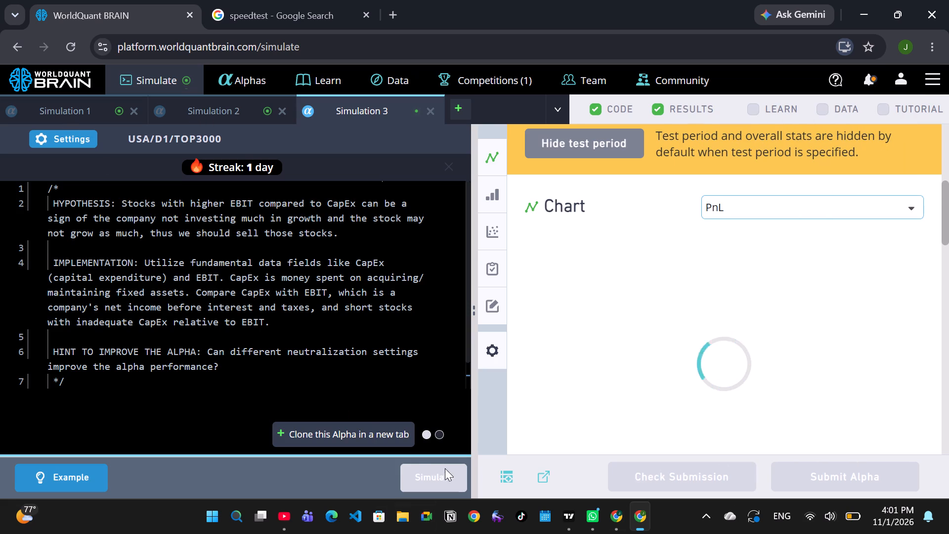
Set Simulation 3's decay to 5 and neutralization to Market, apply the settings and simulate the alpha again.
{"action": "scroll", "coordinate": [243, 241], "scroll_direction": "up", "scroll_amount": 3}
{"action": "left_click", "coordinate": [85, 145]}
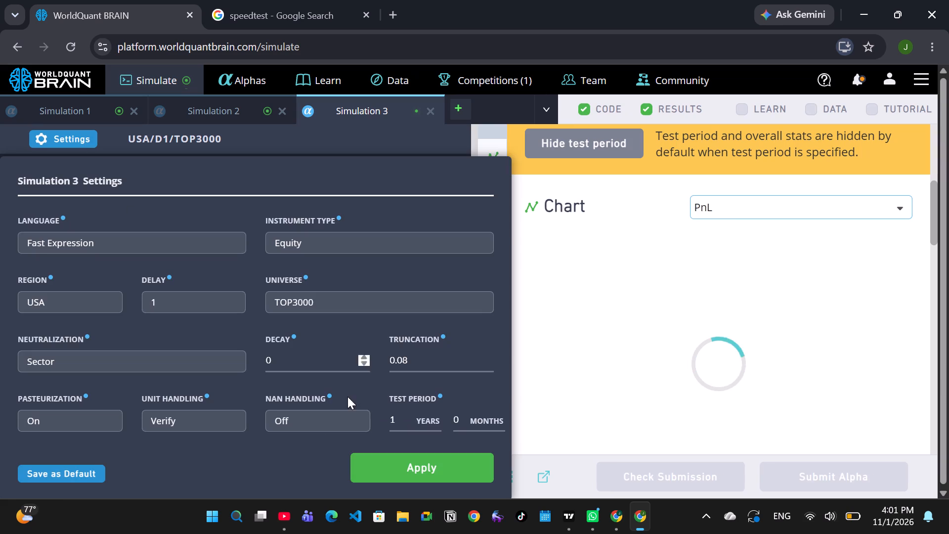
{"action": "triple_click", "coordinate": [366, 356]}
{"action": "double_click", "coordinate": [366, 356]}
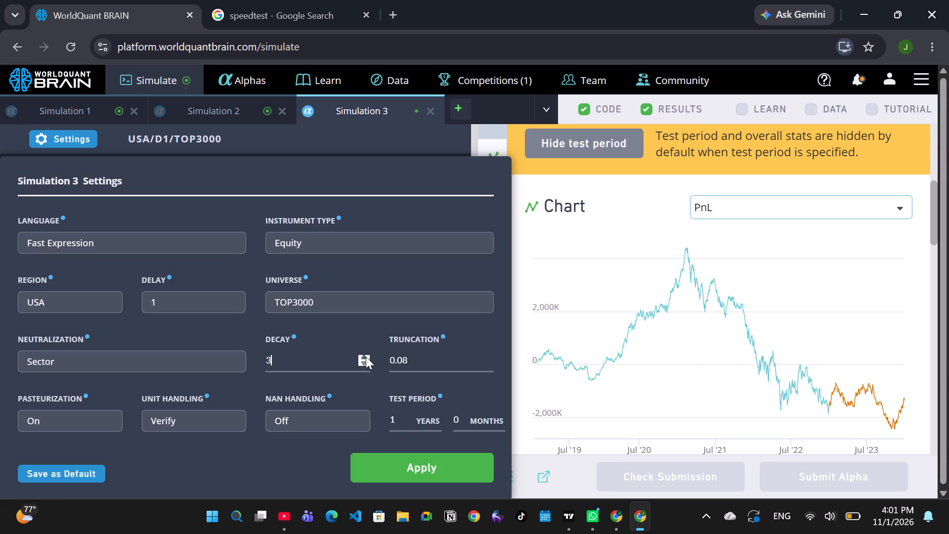
{"action": "left_click", "coordinate": [158, 368]}
{"action": "left_click", "coordinate": [80, 403]}
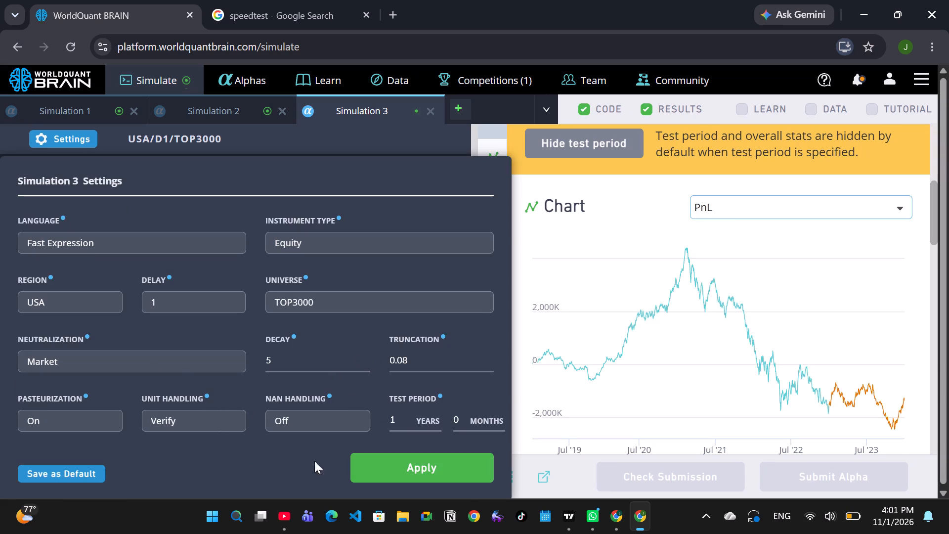
{"action": "left_click", "coordinate": [401, 472]}
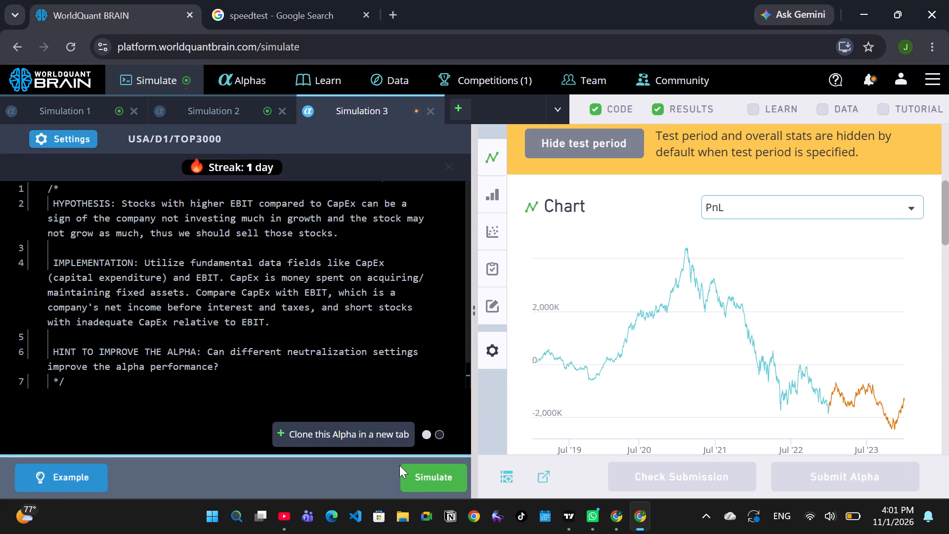
{"action": "left_click", "coordinate": [434, 484]}
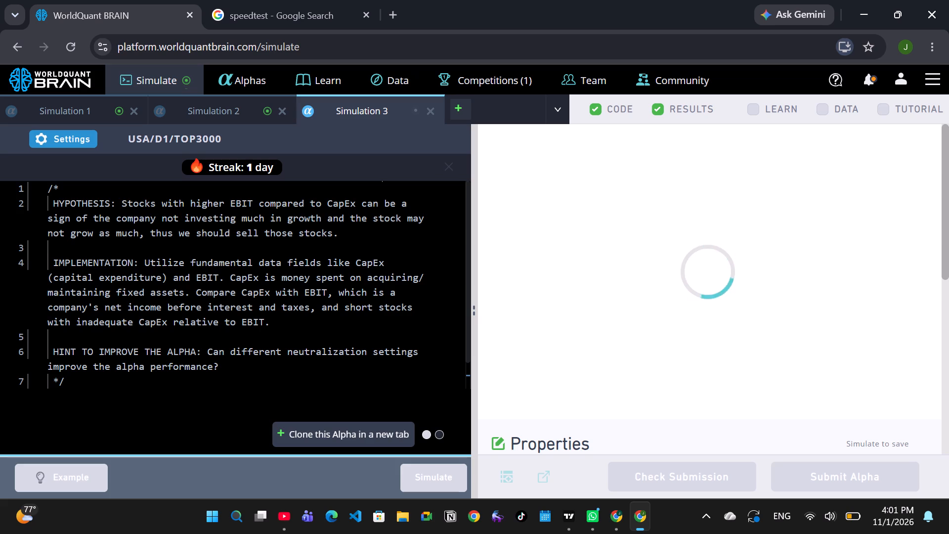
Show the test period in Simulation 2's results.
{"action": "left_click", "coordinate": [249, 99]}
{"action": "left_click", "coordinate": [249, 114]}
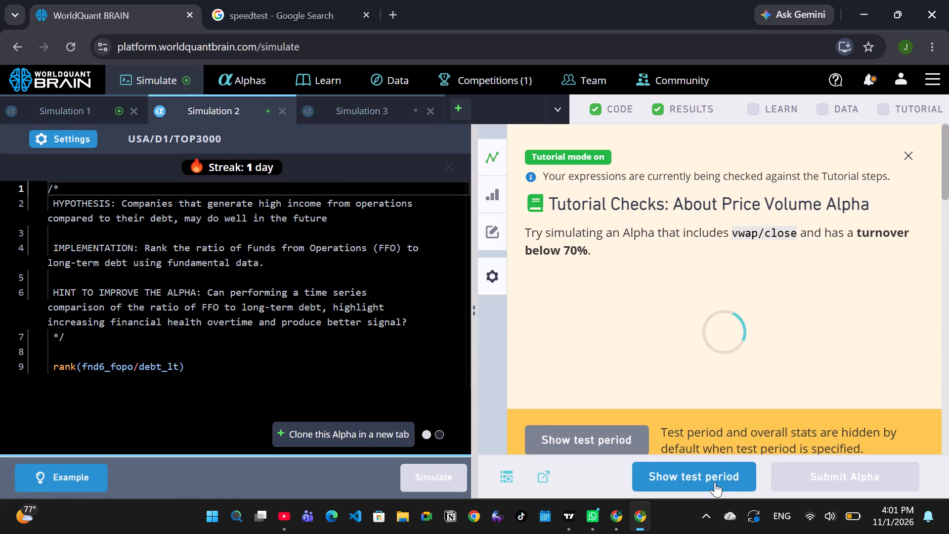
{"action": "left_click", "coordinate": [713, 483]}
Increase Simulation 2's decay, apply the settings and simulate the alpha again.
{"action": "left_click", "coordinate": [70, 151]}
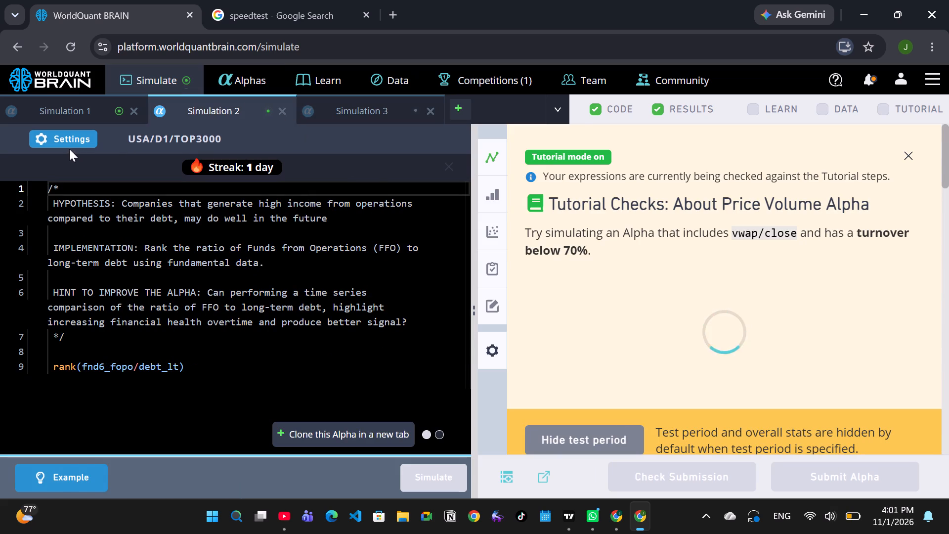
{"action": "left_click", "coordinate": [69, 147]}
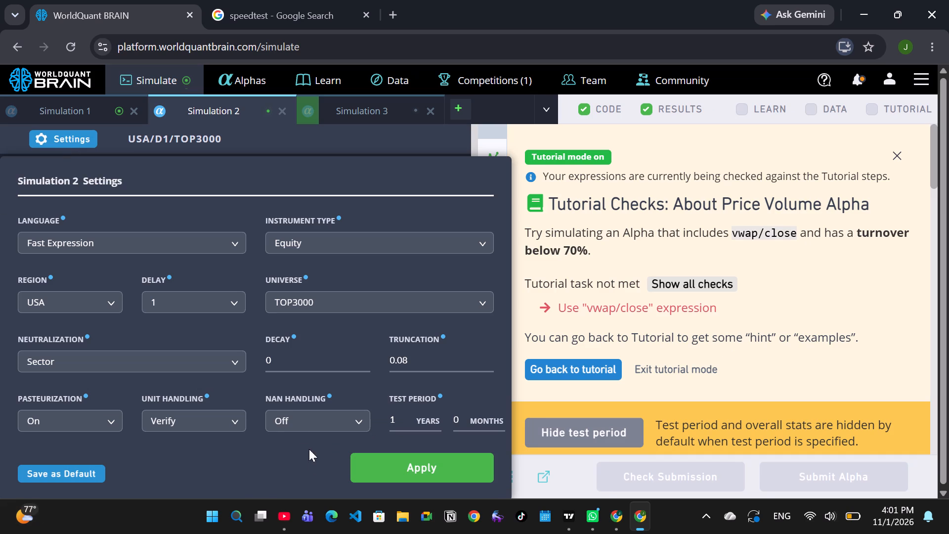
{"action": "triple_click", "coordinate": [362, 356]}
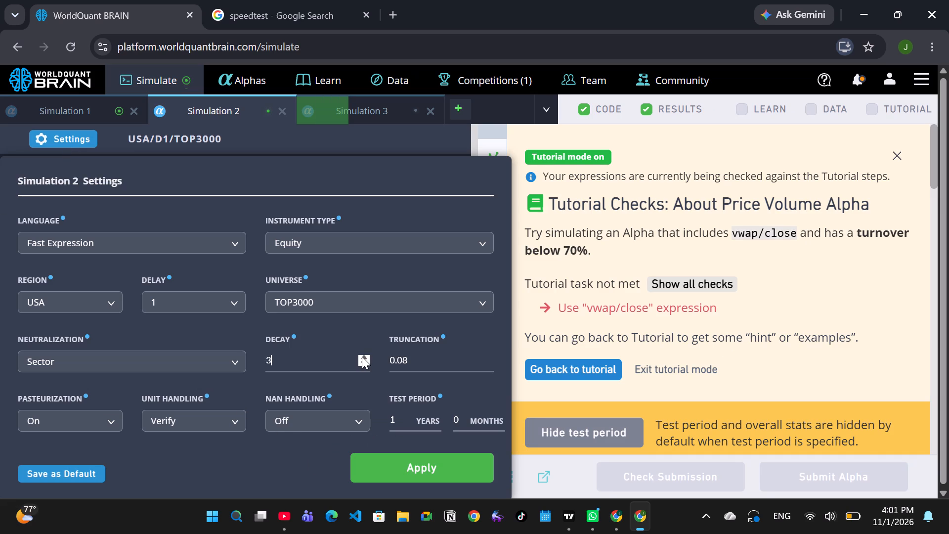
{"action": "triple_click", "coordinate": [362, 356]}
{"action": "left_click", "coordinate": [386, 473]}
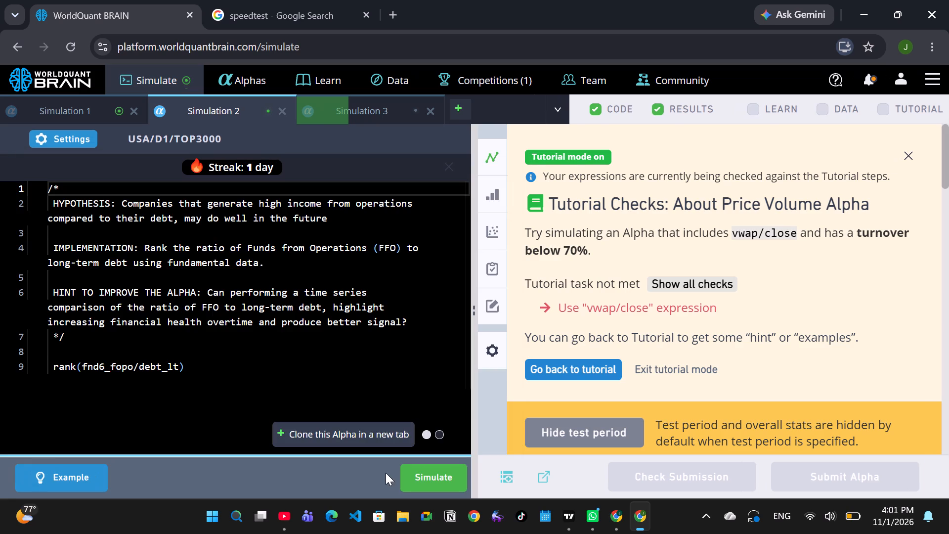
{"action": "left_click", "coordinate": [443, 485]}
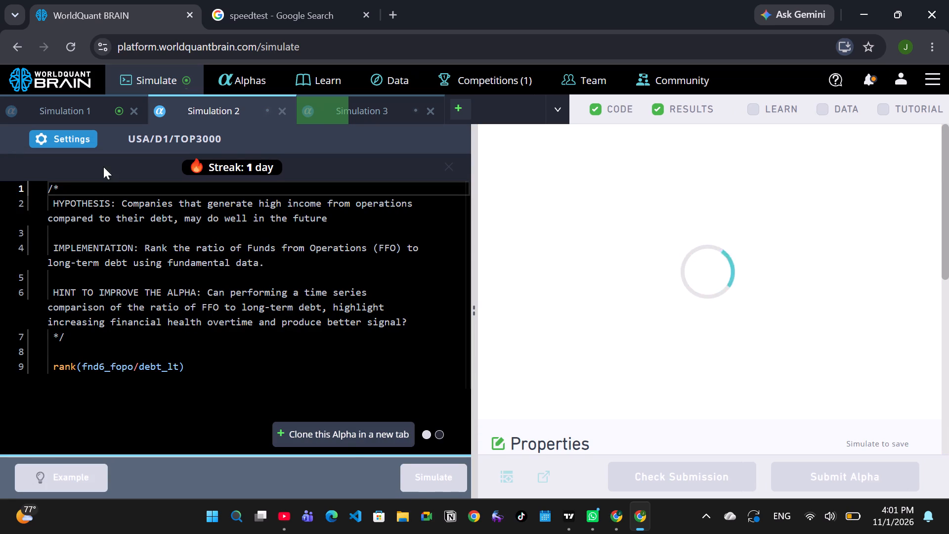
Set Simulation 1's decay to 5, apply the settings and simulate the alpha again.
{"action": "left_click", "coordinate": [82, 113]}
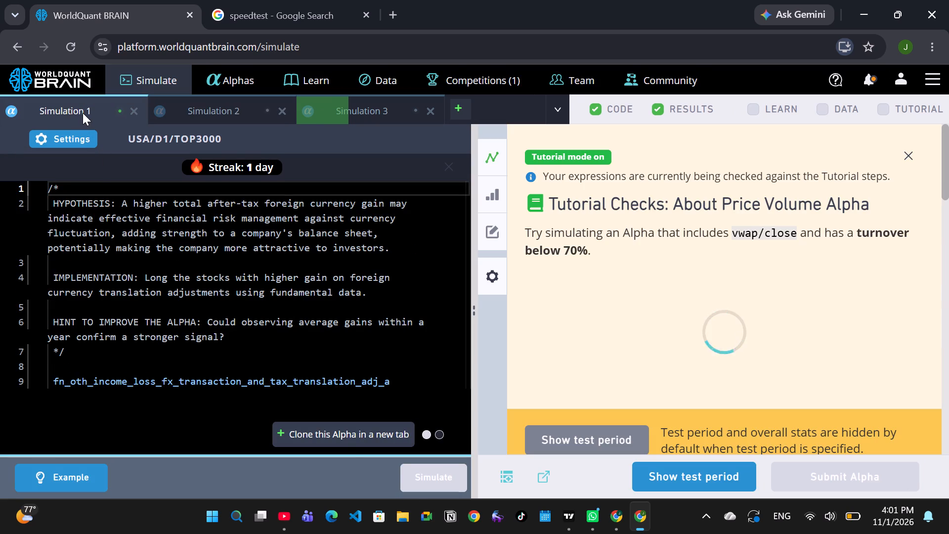
{"action": "left_click", "coordinate": [71, 139]}
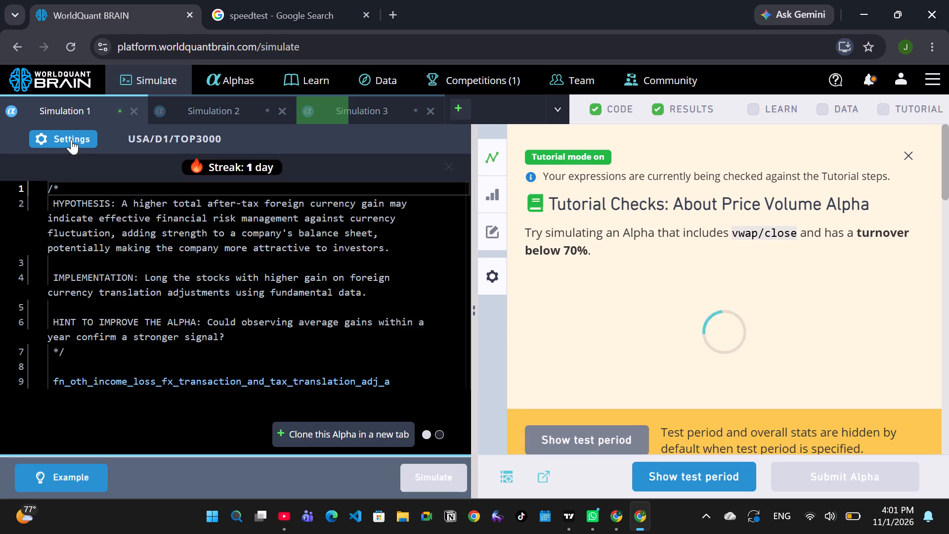
{"action": "double_click", "coordinate": [359, 359]}
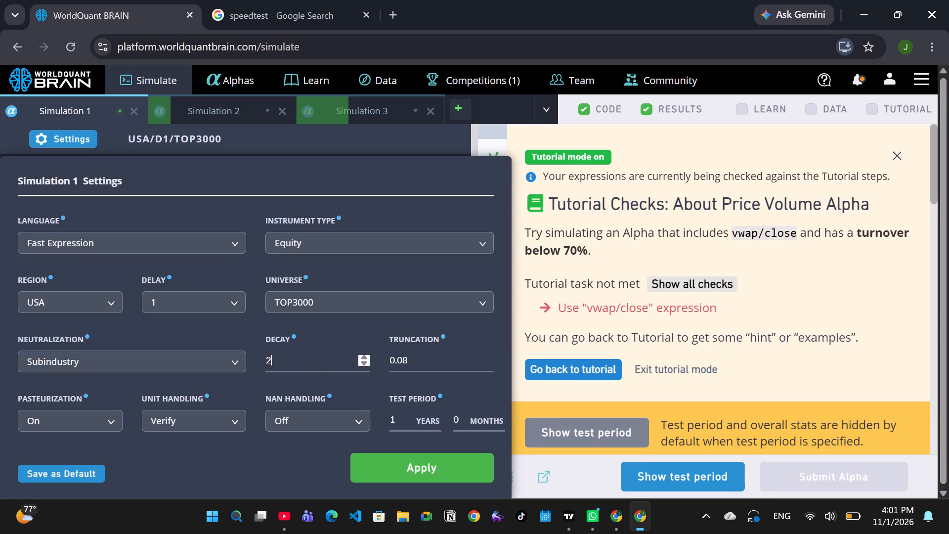
{"action": "double_click", "coordinate": [355, 356]}
{"action": "triple_click", "coordinate": [367, 359]}
{"action": "left_click", "coordinate": [407, 476]}
{"action": "left_click", "coordinate": [409, 476]}
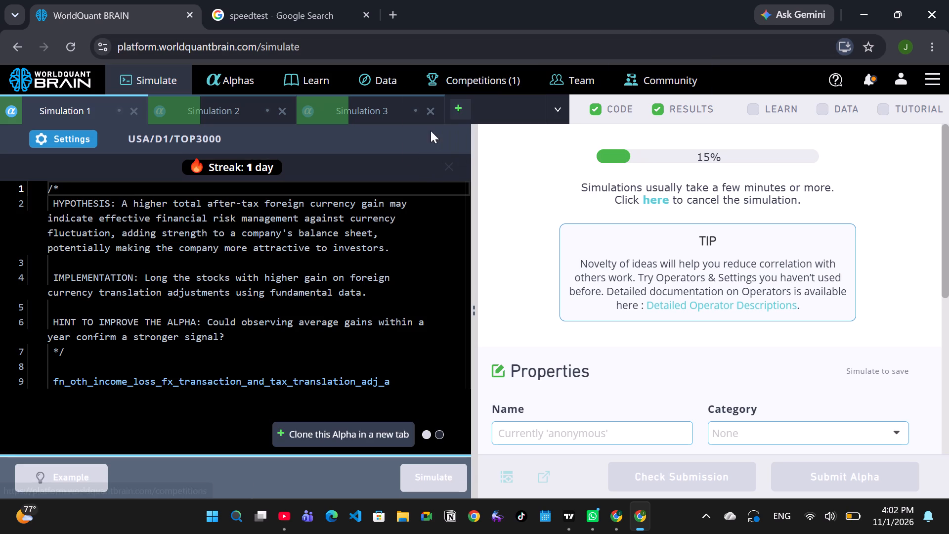
Add an empty Simulation 4 alongside the three running simulations.
{"action": "left_click", "coordinate": [431, 112]}
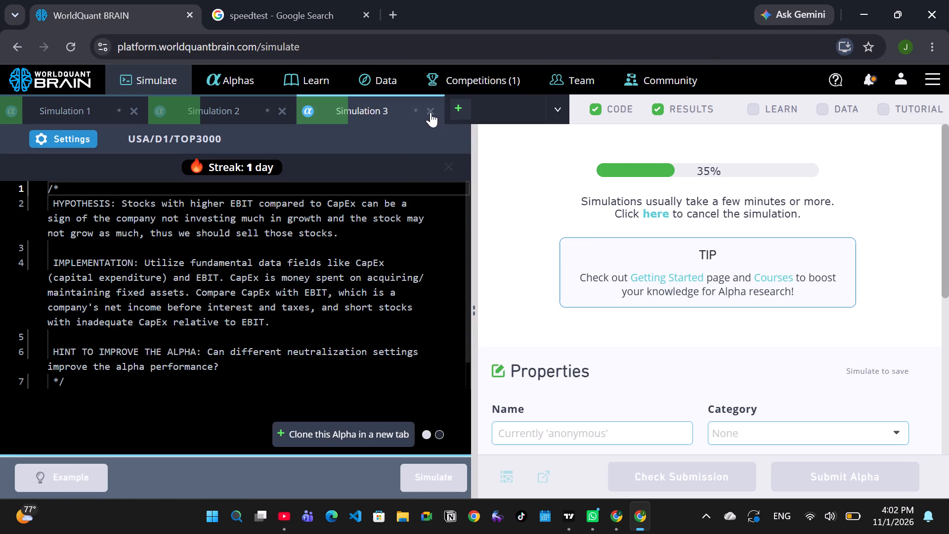
{"action": "left_click", "coordinate": [456, 102]}
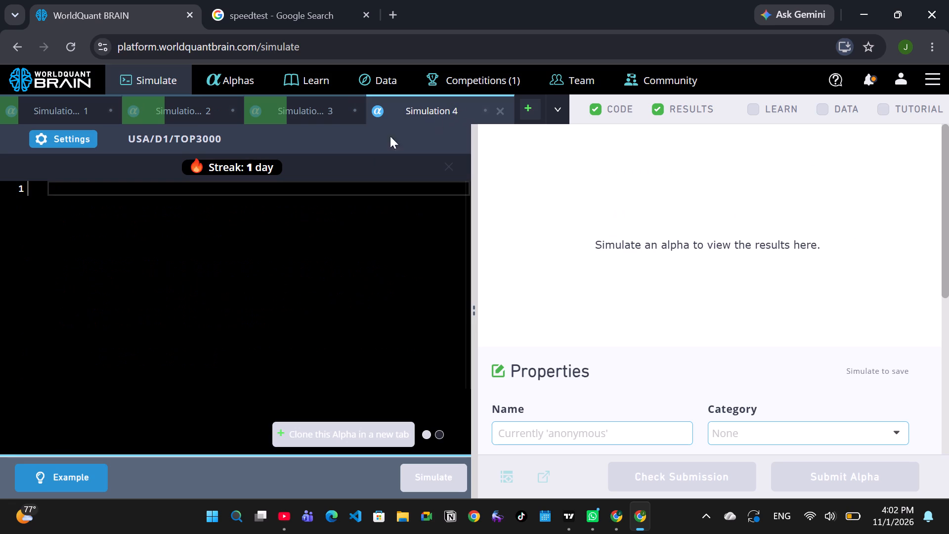
Run the internet speed test on the Google speedtest results page, then close it.
{"action": "left_click", "coordinate": [288, 1]}
{"action": "left_click", "coordinate": [458, 379]}
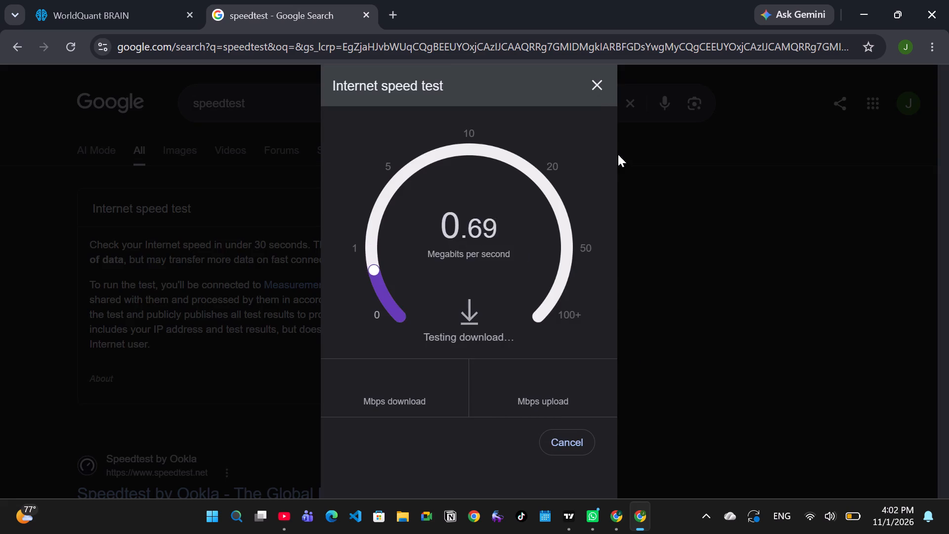
{"action": "left_click", "coordinate": [655, 258]}
{"action": "left_click", "coordinate": [597, 91]}
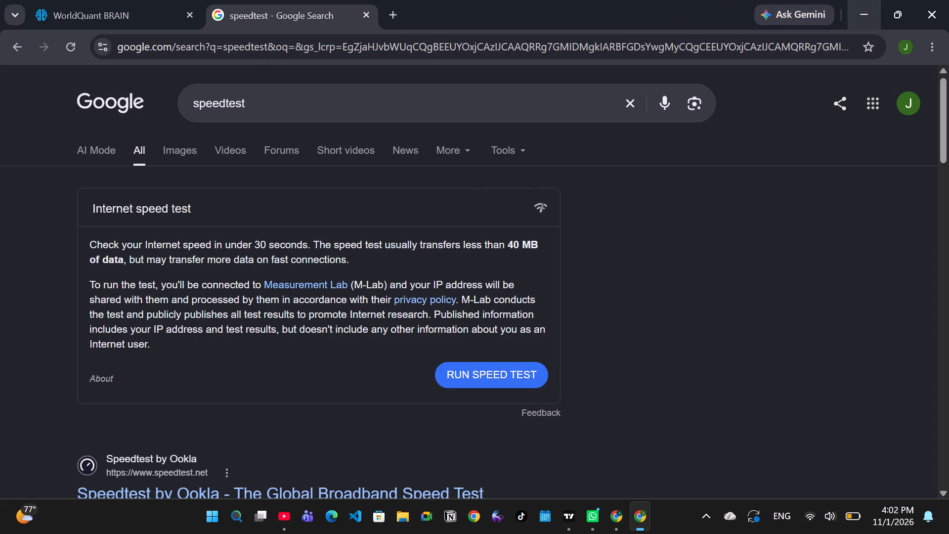
Switch to the other Chrome window and open the details of alpha npOQJznz from page 2 of the alphas list.
{"action": "left_click", "coordinate": [609, 517]}
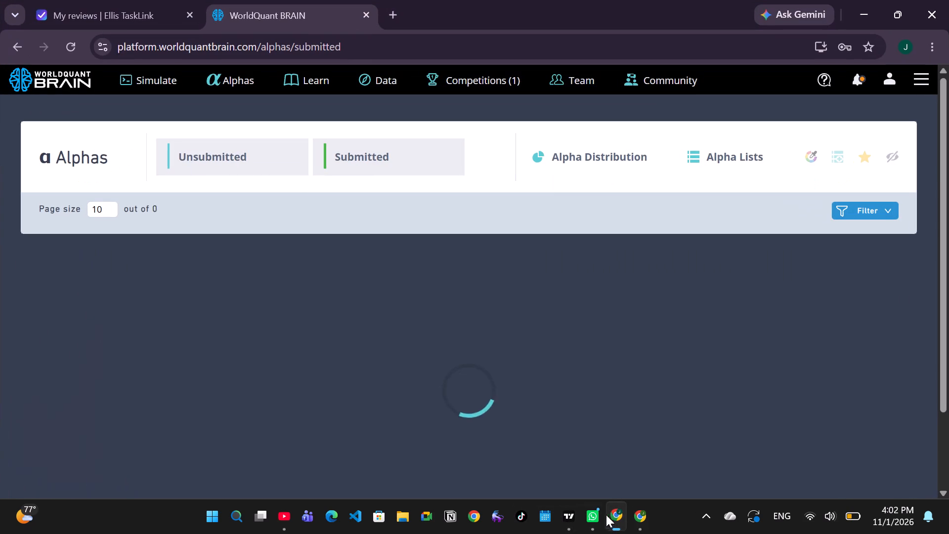
{"action": "scroll", "coordinate": [639, 365], "scroll_direction": "down", "scroll_amount": 20}
{"action": "scroll", "coordinate": [639, 365], "scroll_direction": "down", "scroll_amount": 1}
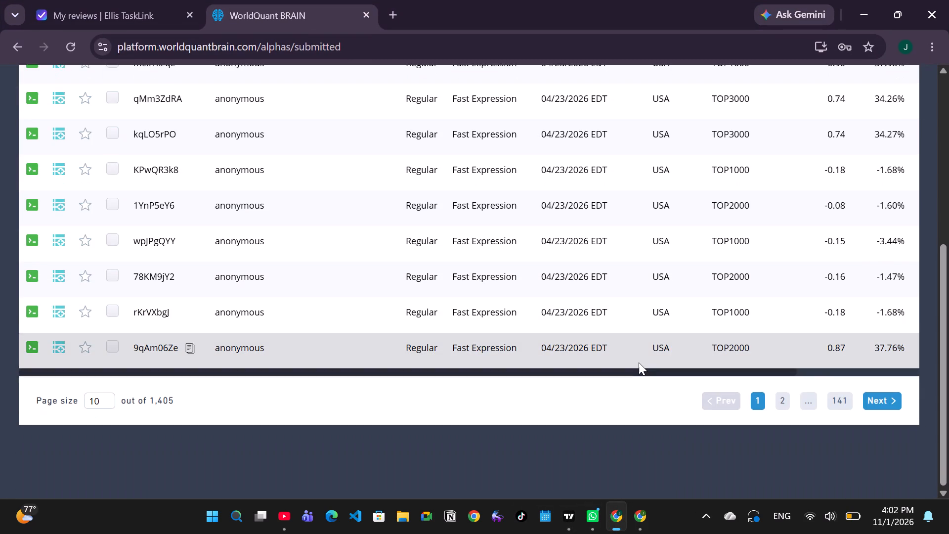
{"action": "scroll", "coordinate": [639, 362], "scroll_direction": "down", "scroll_amount": 20}
{"action": "scroll", "coordinate": [639, 362], "scroll_direction": "down", "scroll_amount": 19}
{"action": "left_click", "coordinate": [782, 402]}
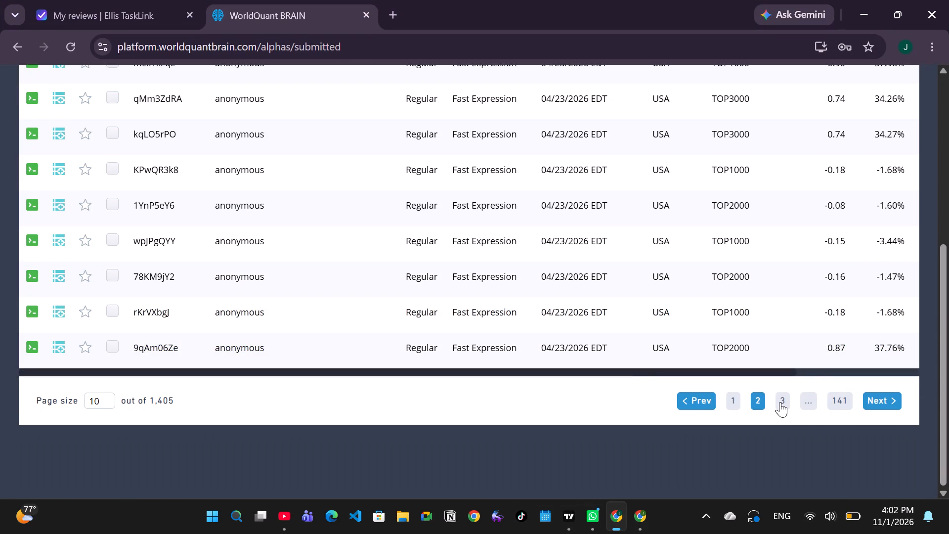
{"action": "scroll", "coordinate": [372, 241], "scroll_direction": "down", "scroll_amount": 20}
{"action": "scroll", "coordinate": [372, 241], "scroll_direction": "down", "scroll_amount": 8}
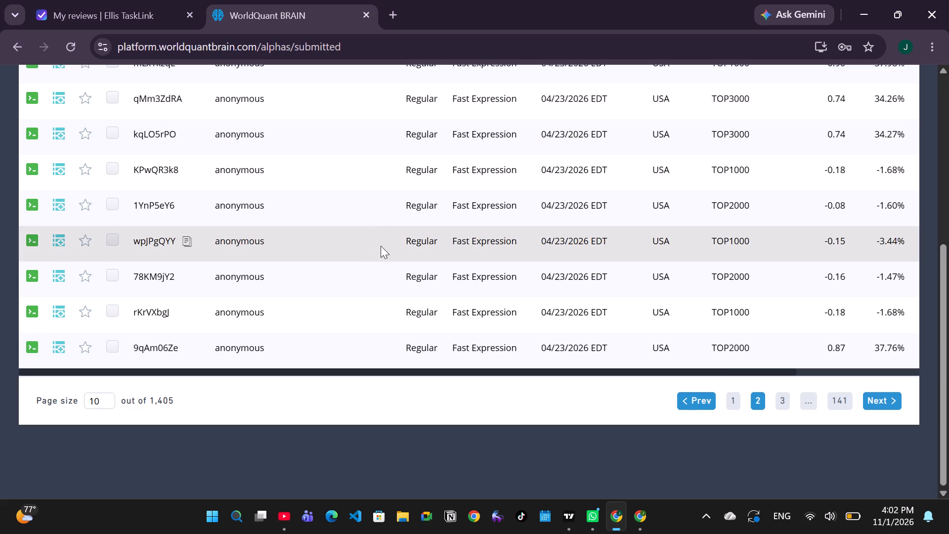
{"action": "double_click", "coordinate": [474, 311]}
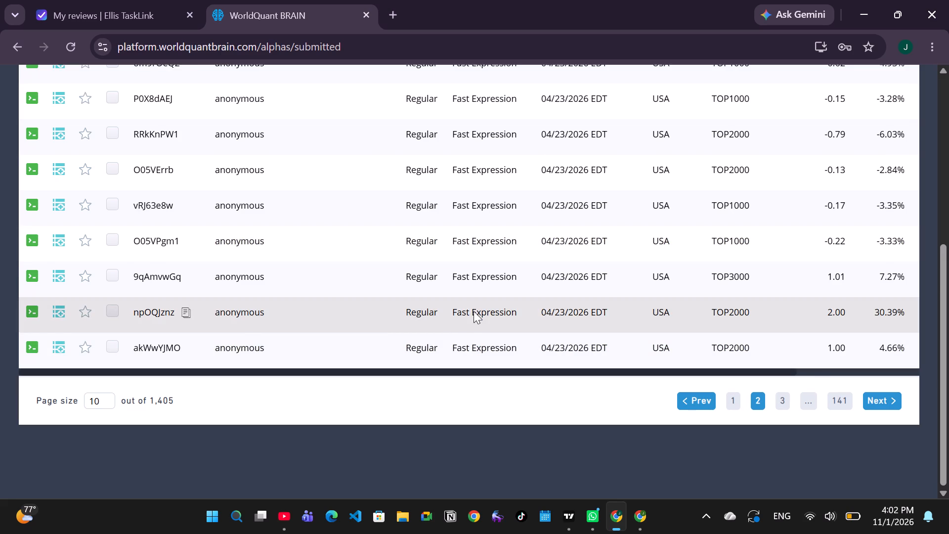
{"action": "scroll", "coordinate": [479, 298], "scroll_direction": "up", "scroll_amount": 12}
{"action": "scroll", "coordinate": [479, 299], "scroll_direction": "down", "scroll_amount": 1}
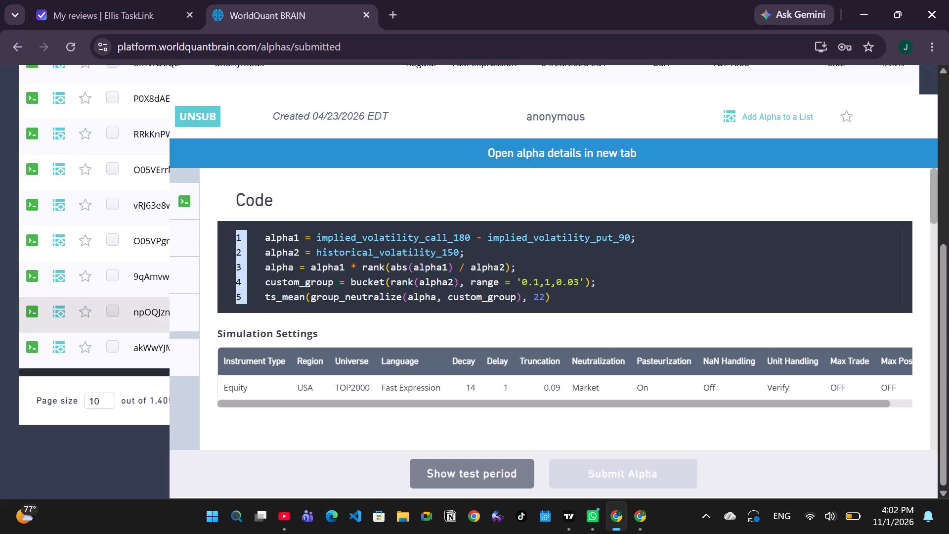
Copy all five lines of alpha npOQJznz's code, from alpha1 through the ts_mean expression.
{"action": "left_click_drag", "start_coordinate": [551, 296], "coordinate": [266, 235]}
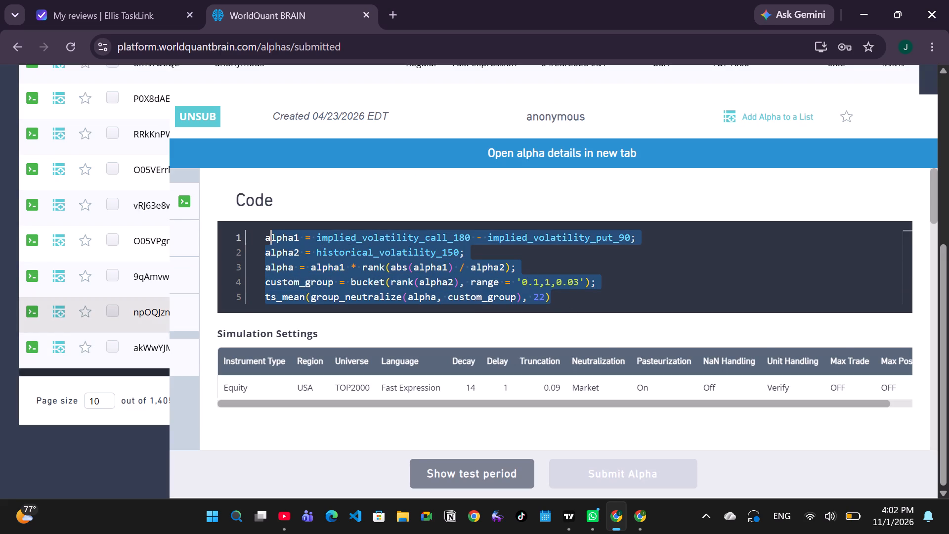
{"action": "left_click_drag", "start_coordinate": [266, 235], "coordinate": [265, 235]}
{"action": "key", "text": "ctrl+c"}
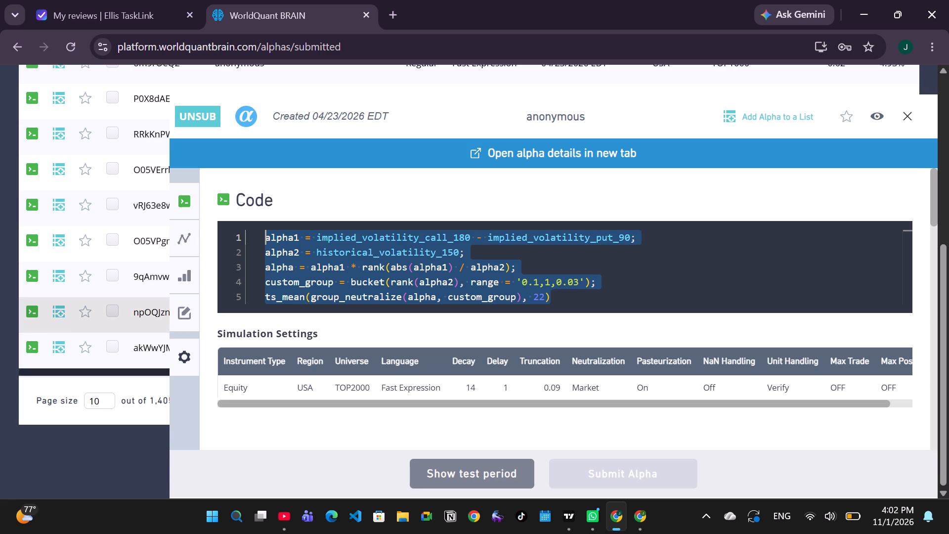
Switch to YouTube and resume playing the paused Ben Mbatha "Ni Tofauti" video.
{"action": "left_click", "coordinate": [286, 515]}
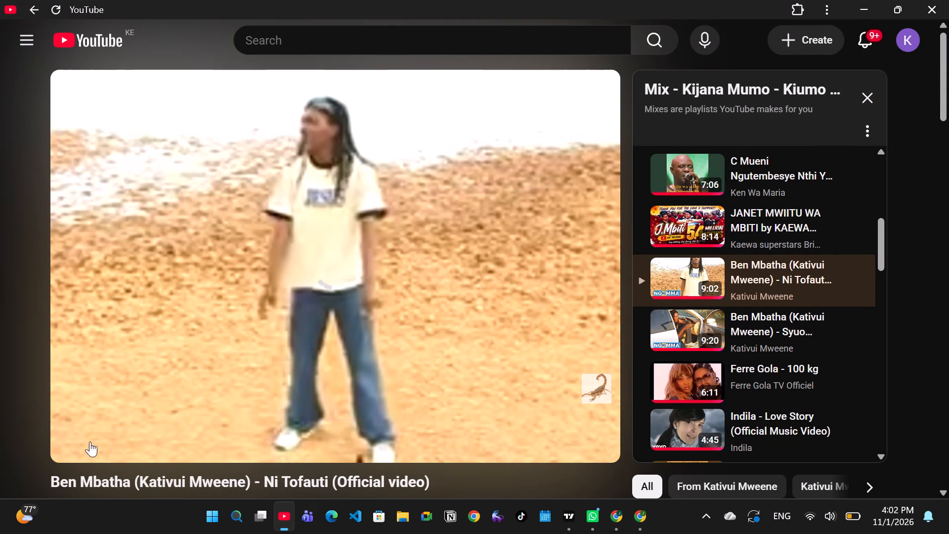
{"action": "left_click", "coordinate": [70, 443]}
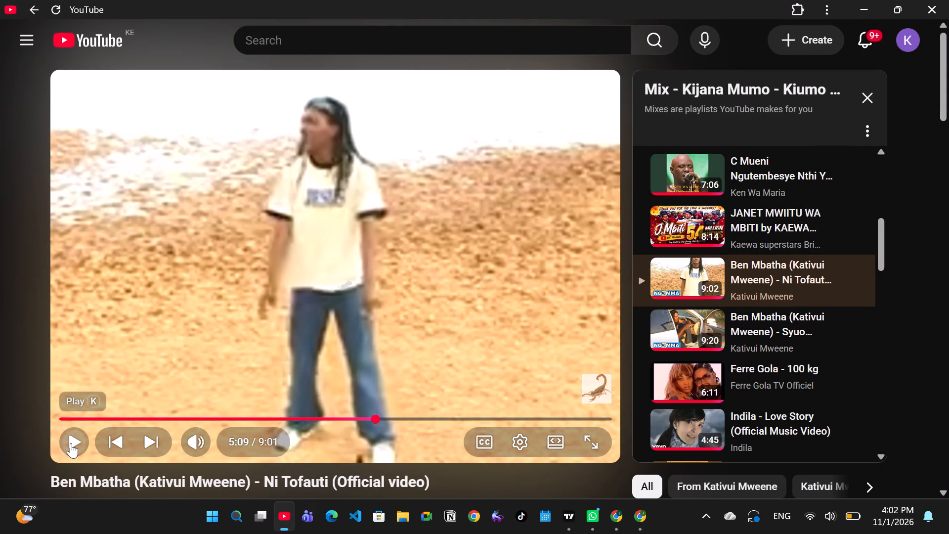
{"action": "left_click", "coordinate": [71, 443]}
{"action": "left_click", "coordinate": [71, 443]}
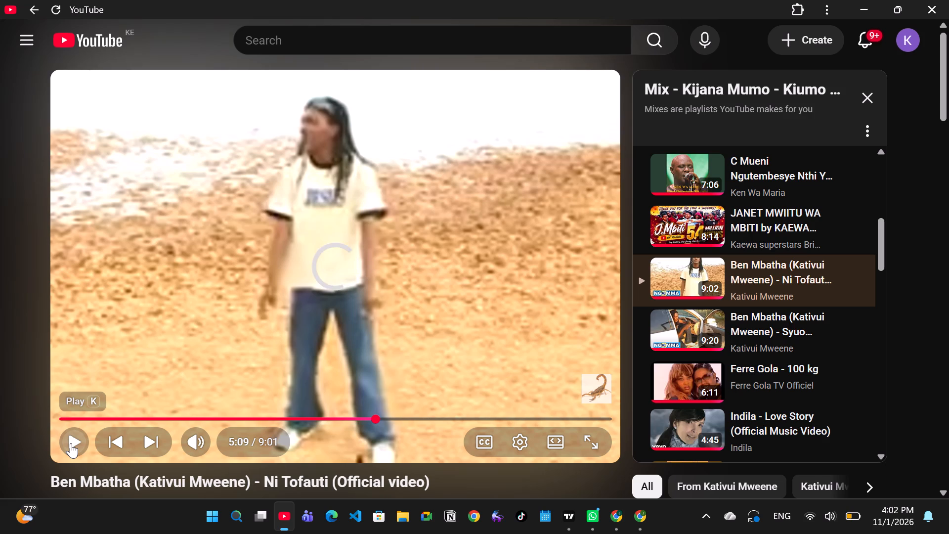
{"action": "left_click", "coordinate": [330, 289]}
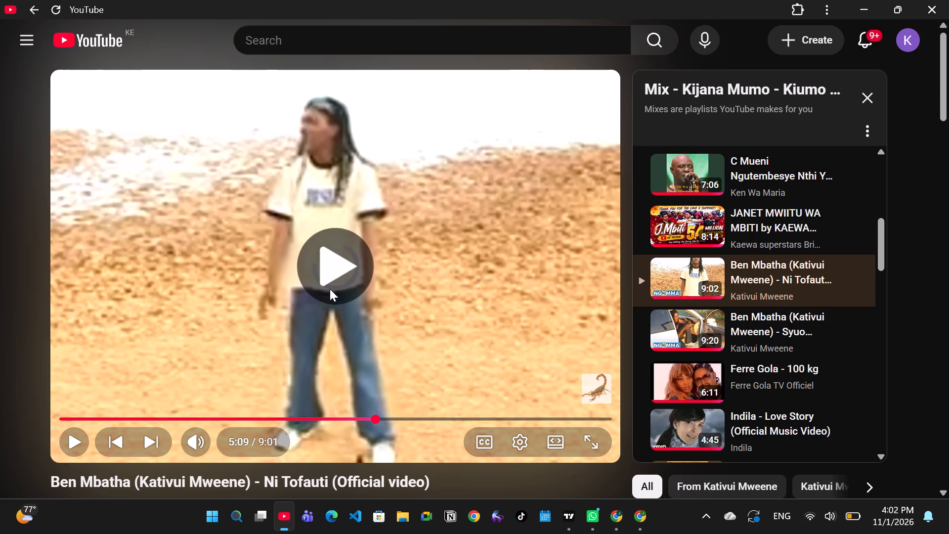
{"action": "left_click", "coordinate": [330, 289]}
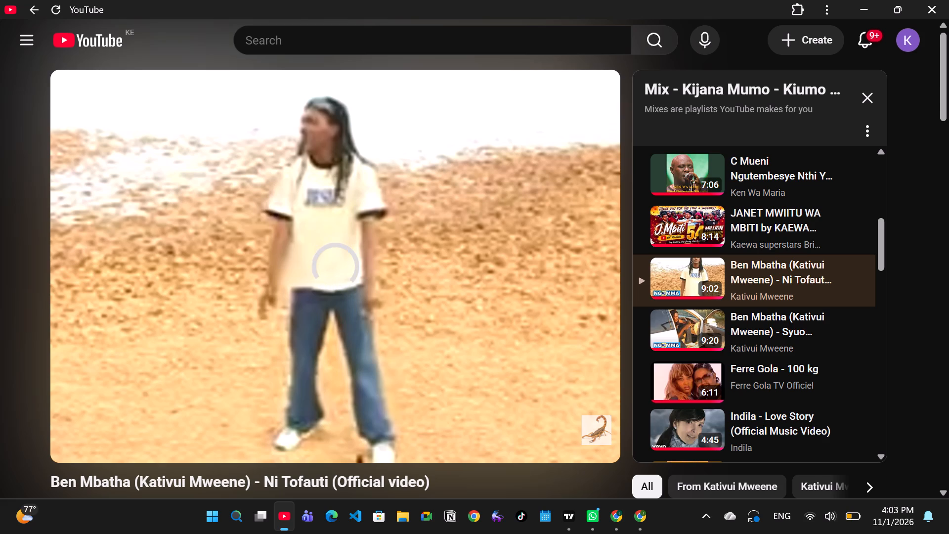
Return to the Chrome window with the speedtest results, run the internet speed test again and close it.
{"action": "left_click", "coordinate": [631, 522]}
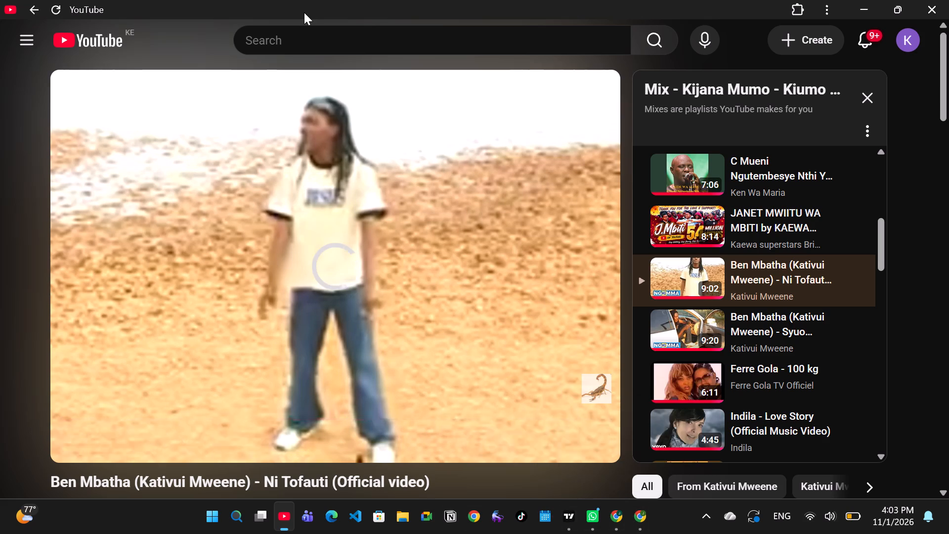
{"action": "left_click", "coordinate": [644, 514]}
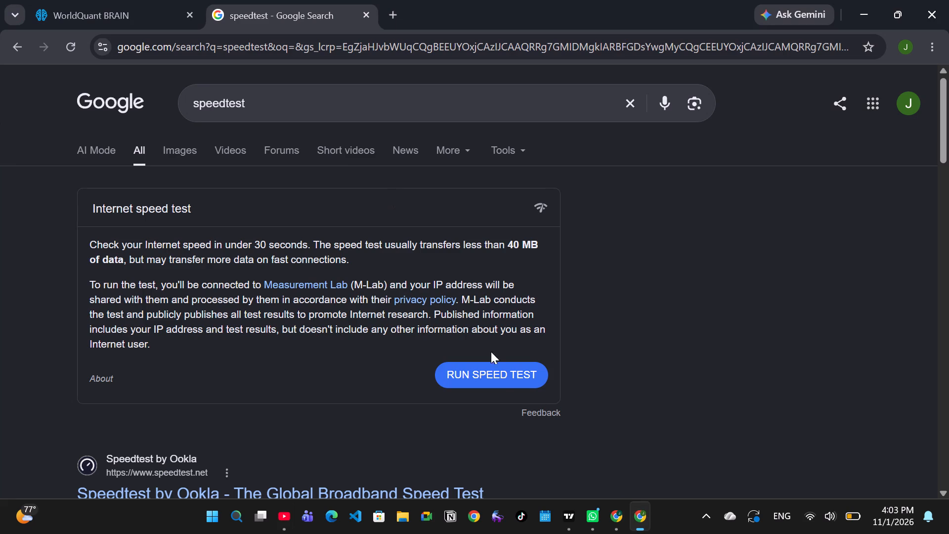
{"action": "left_click", "coordinate": [498, 380]}
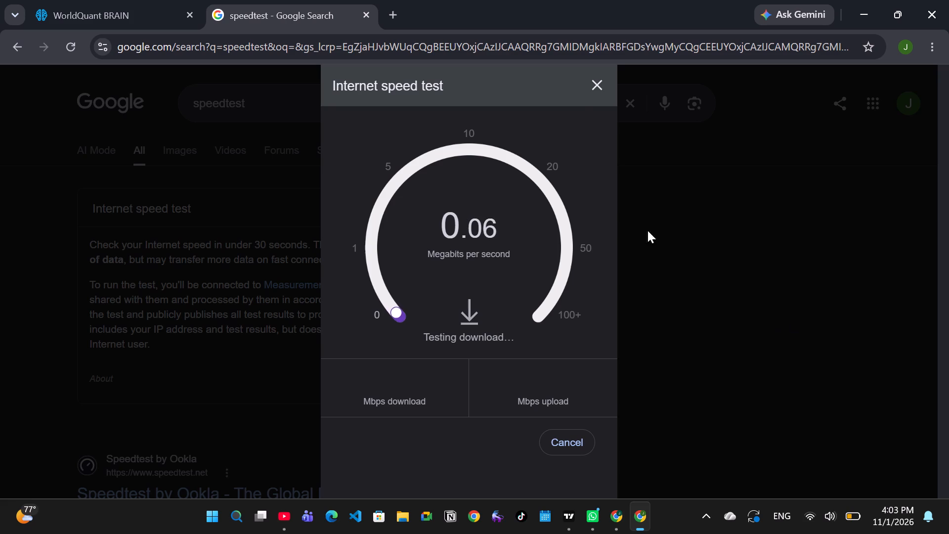
{"action": "left_click", "coordinate": [597, 87]}
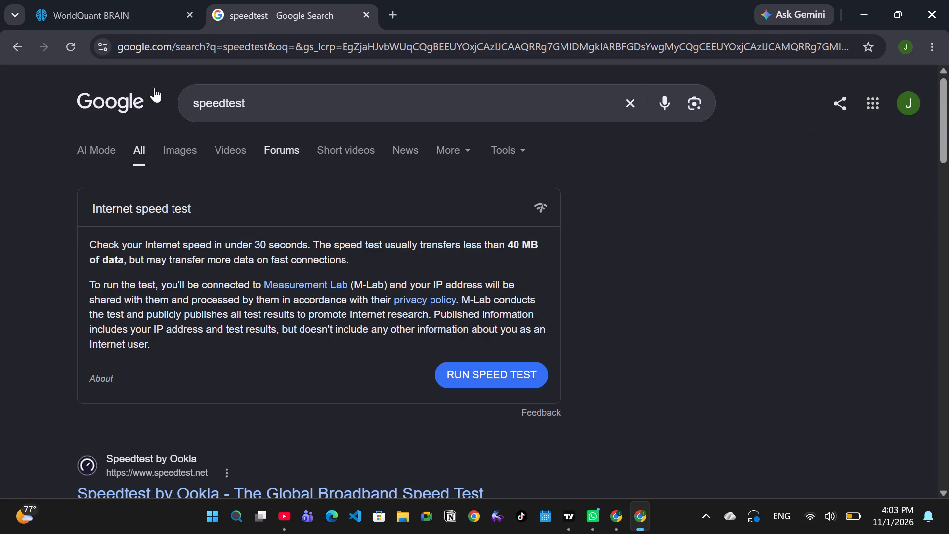
Go back to the WorldQuant BRAIN simulations and reveal the test period in Simulation 3's results.
{"action": "left_click", "coordinate": [97, 3]}
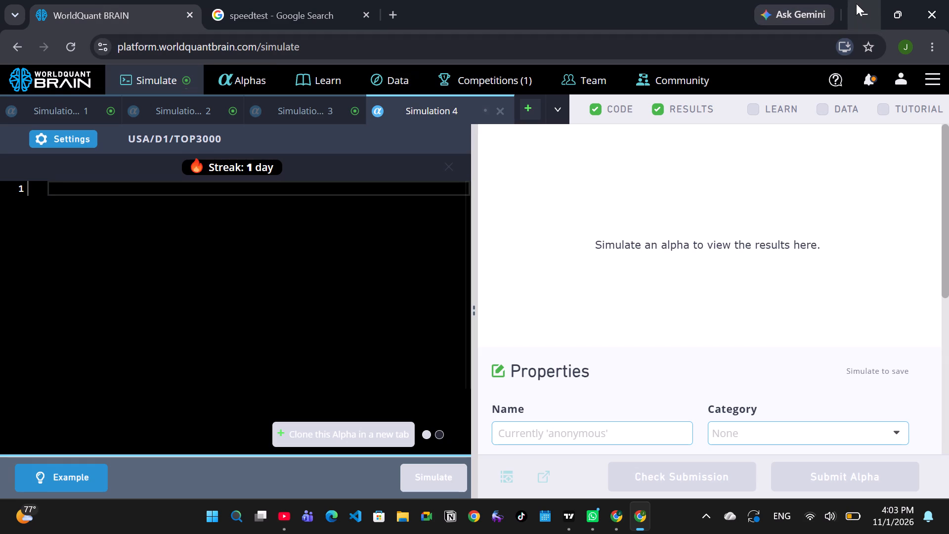
{"action": "left_click", "coordinate": [320, 116]}
{"action": "left_click", "coordinate": [679, 481]}
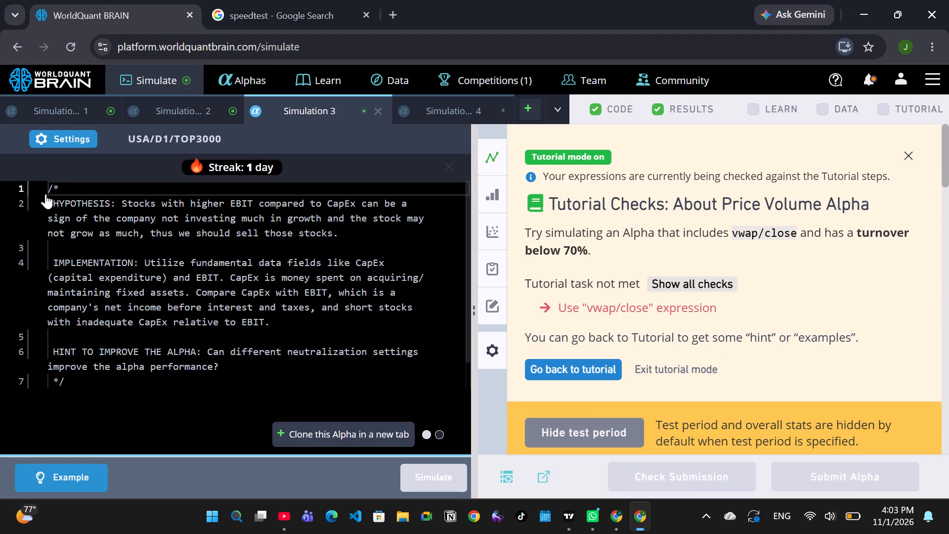
Raise the truncation in Simulation 3's settings, apply the change and rerun the simulation.
{"action": "left_click", "coordinate": [64, 144]}
{"action": "triple_click", "coordinate": [490, 356]}
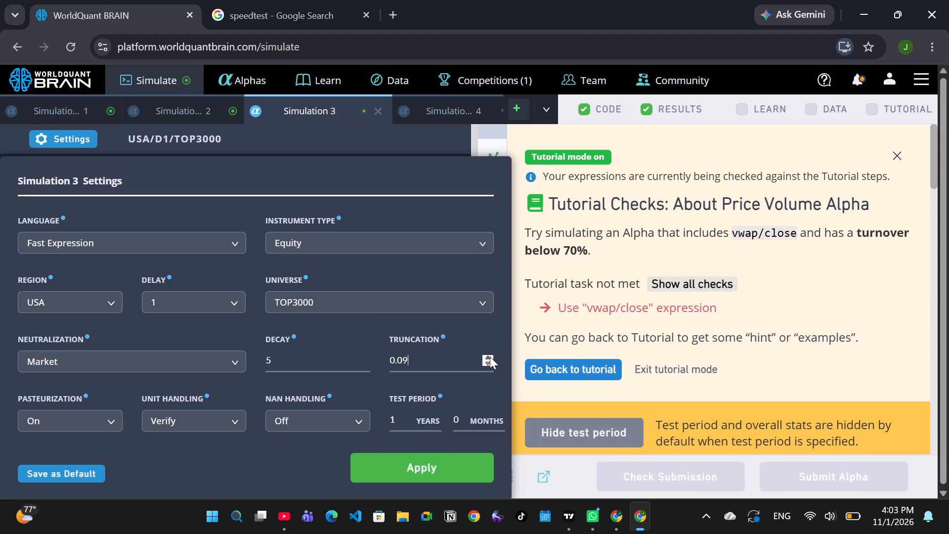
{"action": "left_click", "coordinate": [490, 356]}
{"action": "left_click", "coordinate": [440, 474]}
{"action": "left_click", "coordinate": [441, 474]}
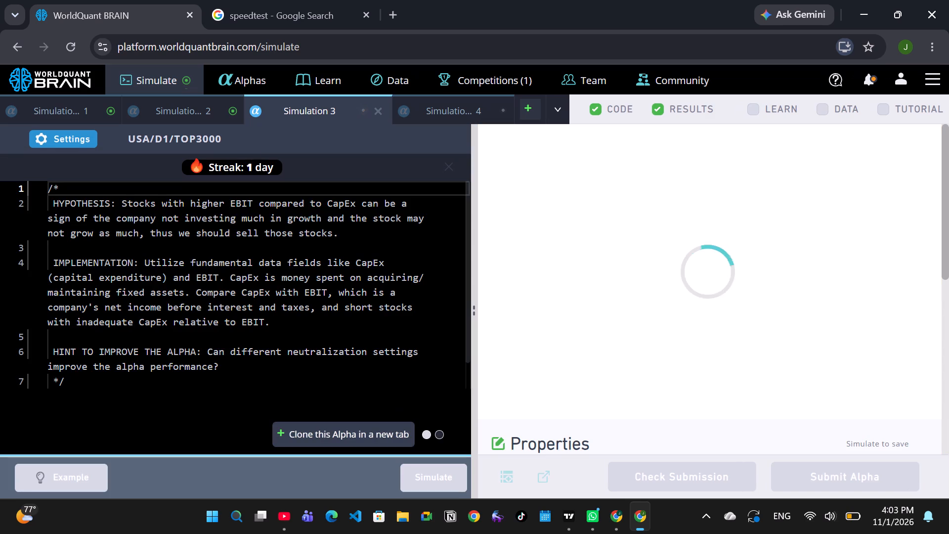
Set Simulation 2's neutralization to Market, apply the settings and rerun the simulation.
{"action": "left_click", "coordinate": [172, 107]}
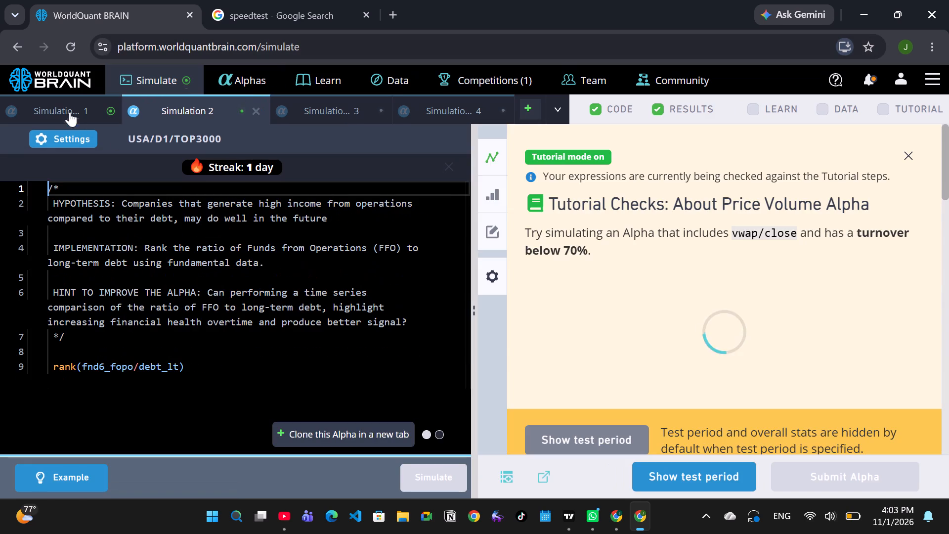
{"action": "left_click", "coordinate": [77, 133]}
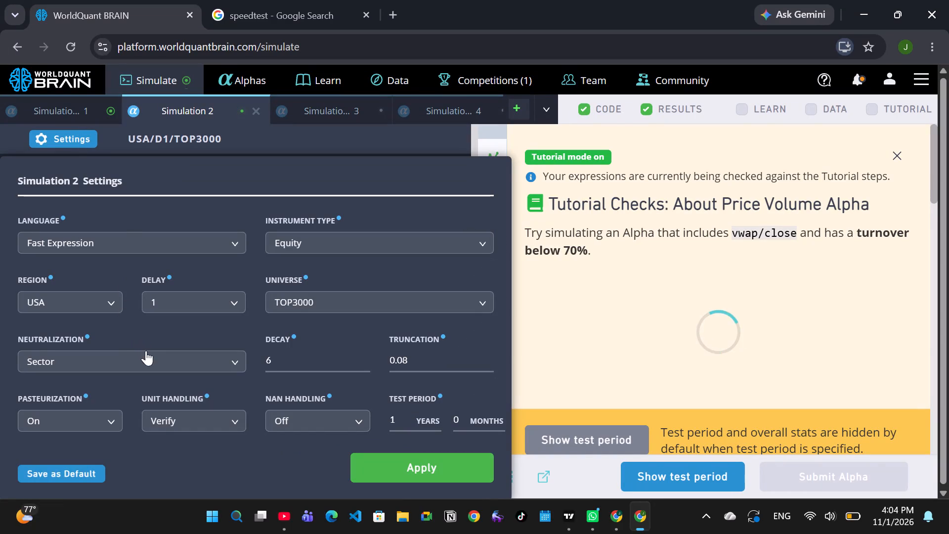
{"action": "left_click", "coordinate": [146, 351]}
{"action": "left_click", "coordinate": [96, 413]}
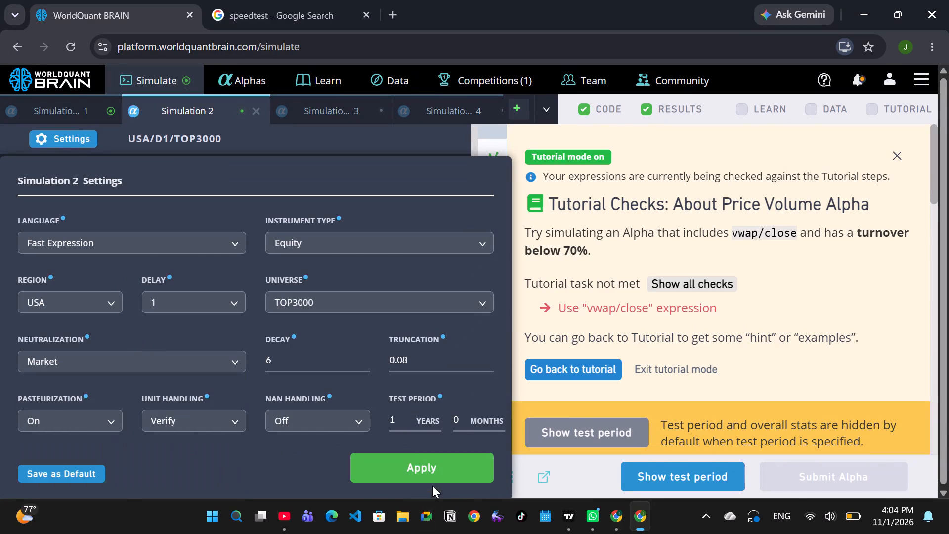
{"action": "left_click", "coordinate": [430, 477]}
{"action": "left_click", "coordinate": [434, 478]}
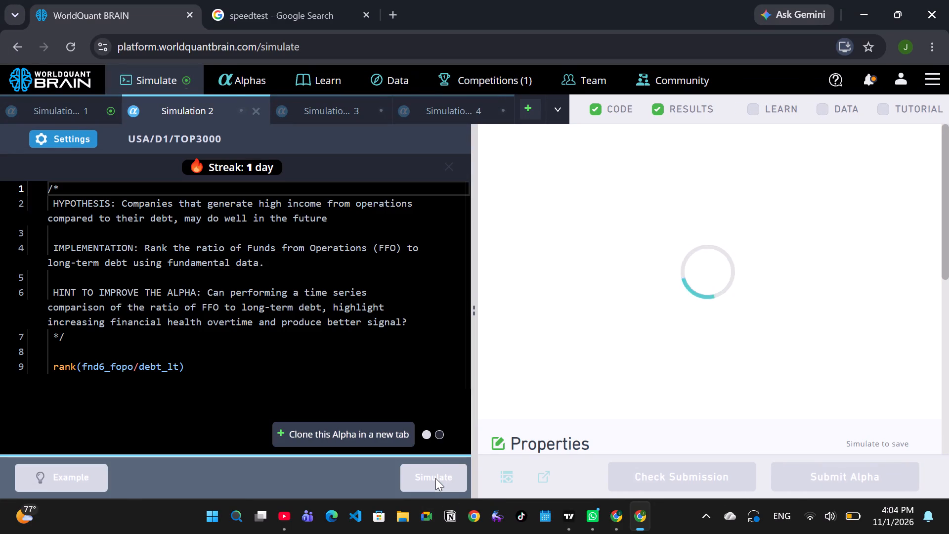
Set Simulation 1's neutralization to Sector and universe to TOP2000, apply the settings and rerun the simulation.
{"action": "left_click", "coordinate": [43, 125]}
{"action": "left_click", "coordinate": [49, 117]}
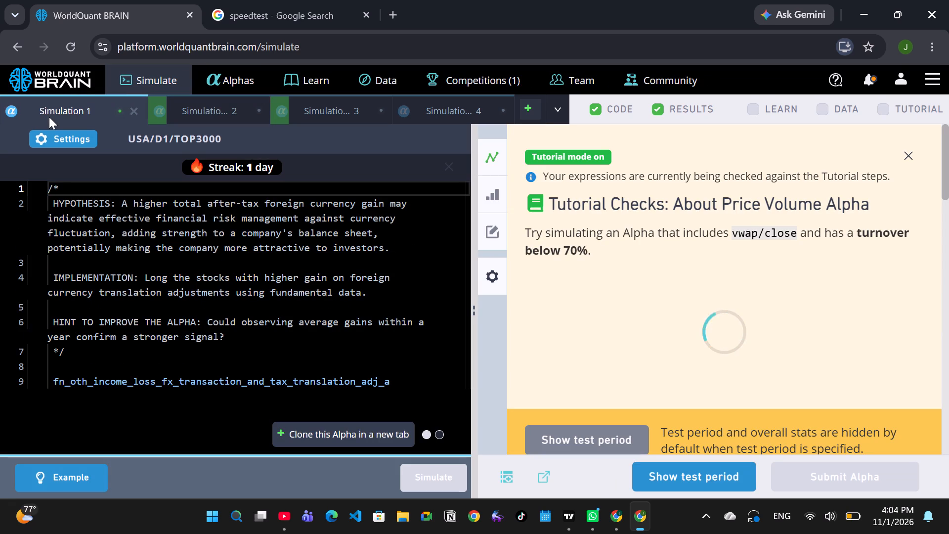
{"action": "left_click", "coordinate": [60, 135]}
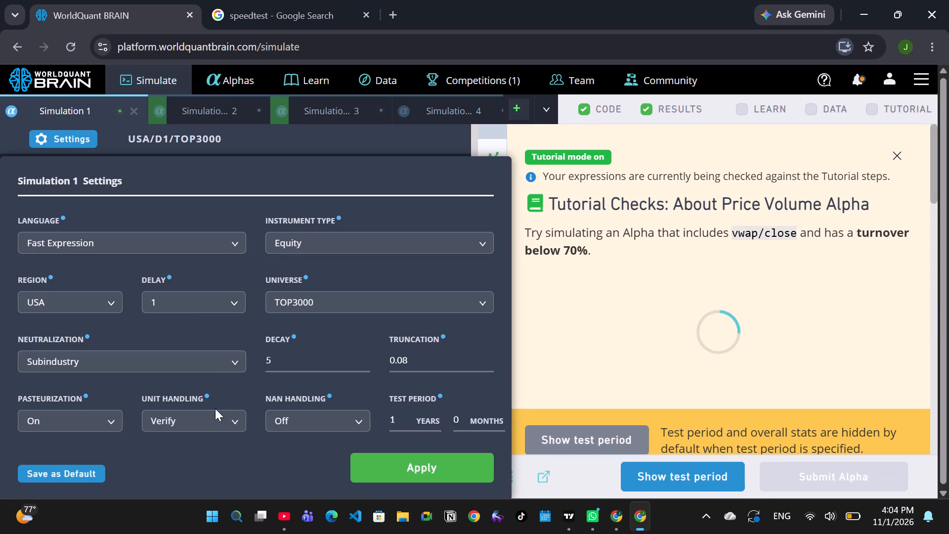
{"action": "left_click", "coordinate": [215, 371]}
{"action": "left_click", "coordinate": [97, 434]}
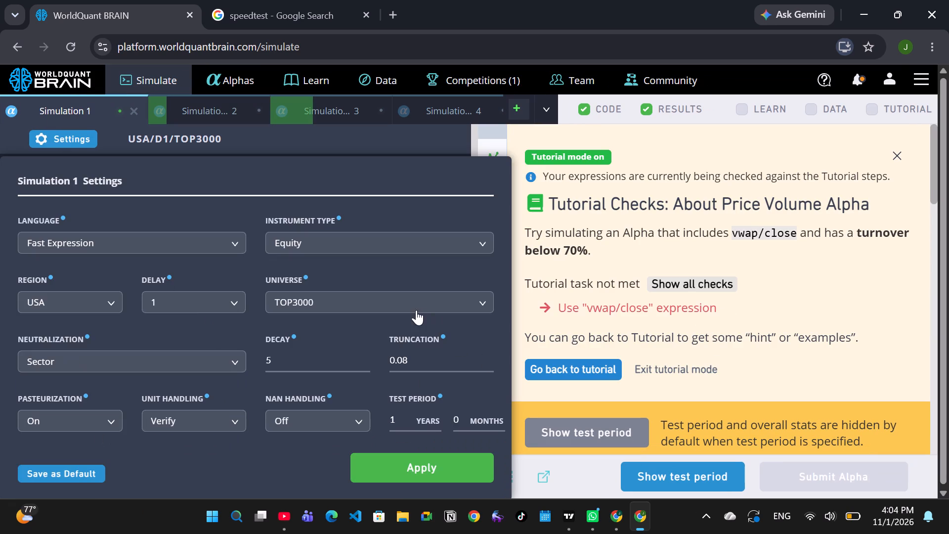
{"action": "left_click", "coordinate": [402, 308]}
{"action": "left_click", "coordinate": [292, 359]}
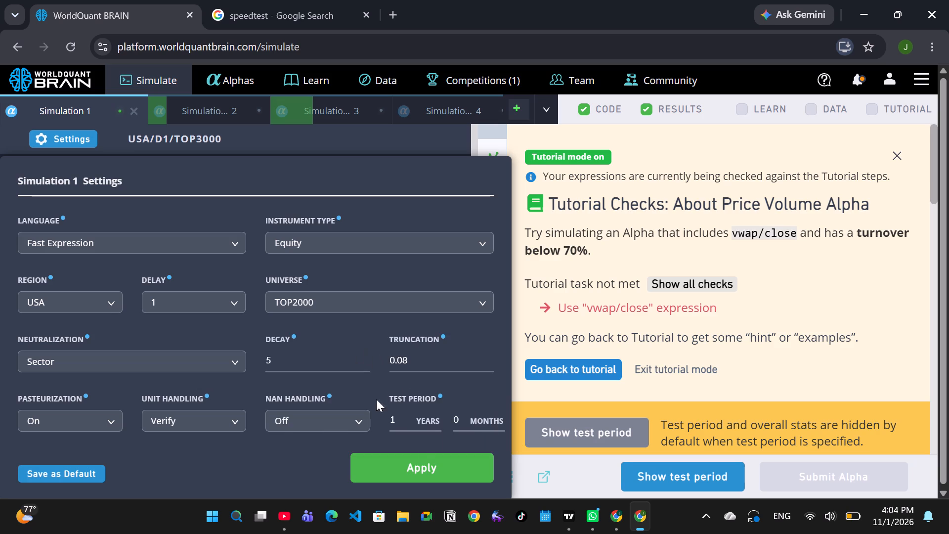
{"action": "left_click", "coordinate": [430, 464]}
{"action": "left_click", "coordinate": [434, 477]}
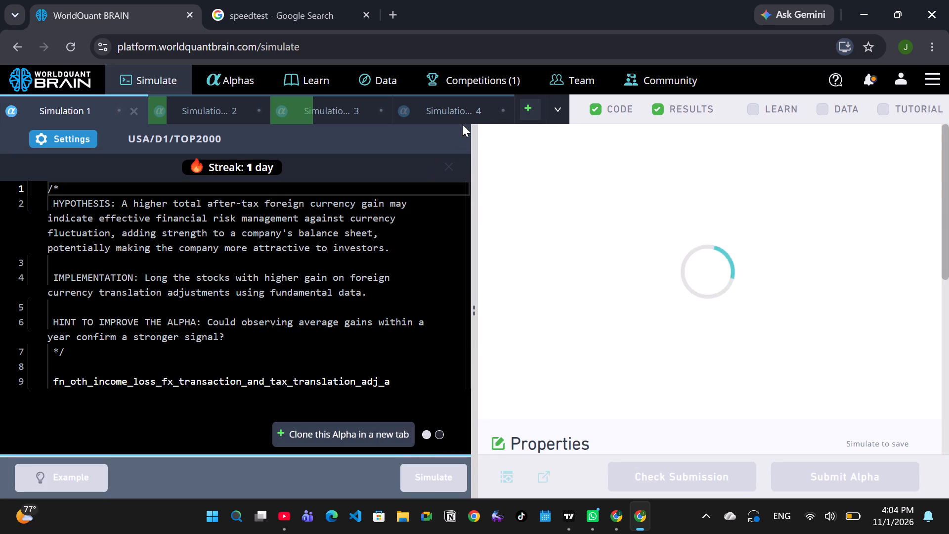
Open the empty Simulation 4.
{"action": "left_click", "coordinate": [448, 109]}
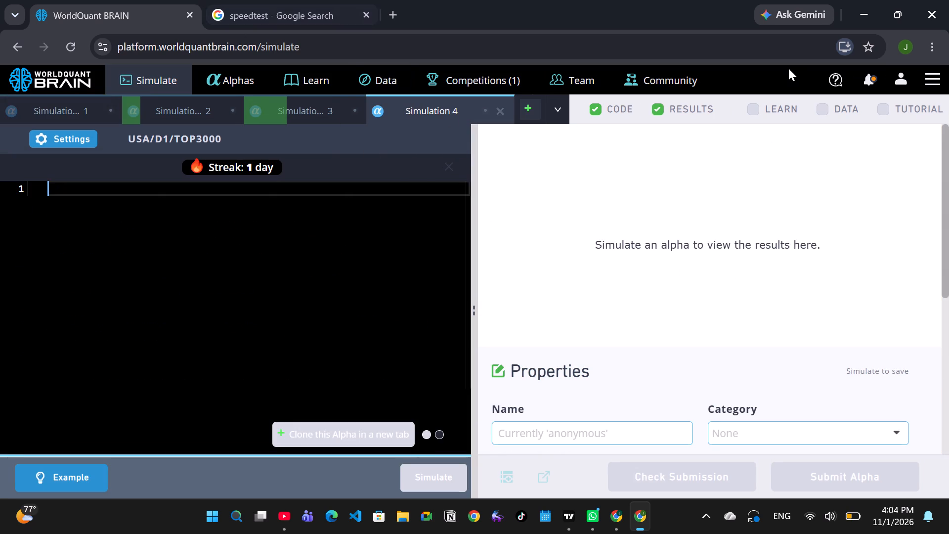
Switch to YouTube, skip the playing video back to a point before 4:05, and minimize its window.
{"action": "left_click", "coordinate": [862, 14]}
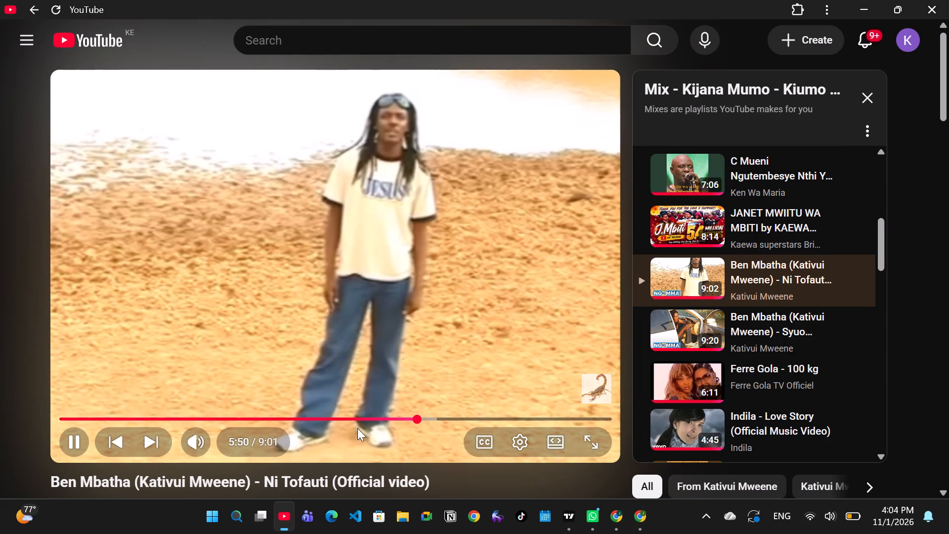
{"action": "left_click", "coordinate": [354, 419]}
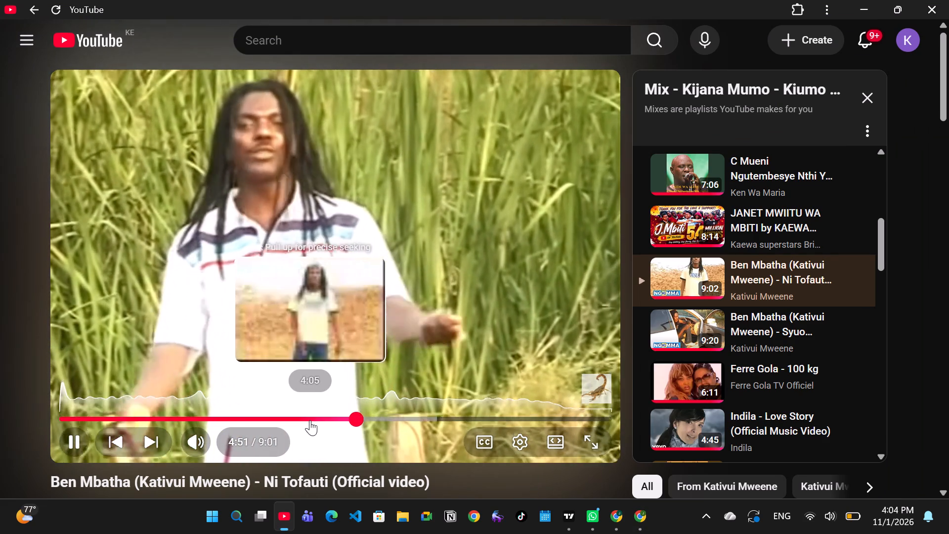
{"action": "left_click", "coordinate": [310, 420]}
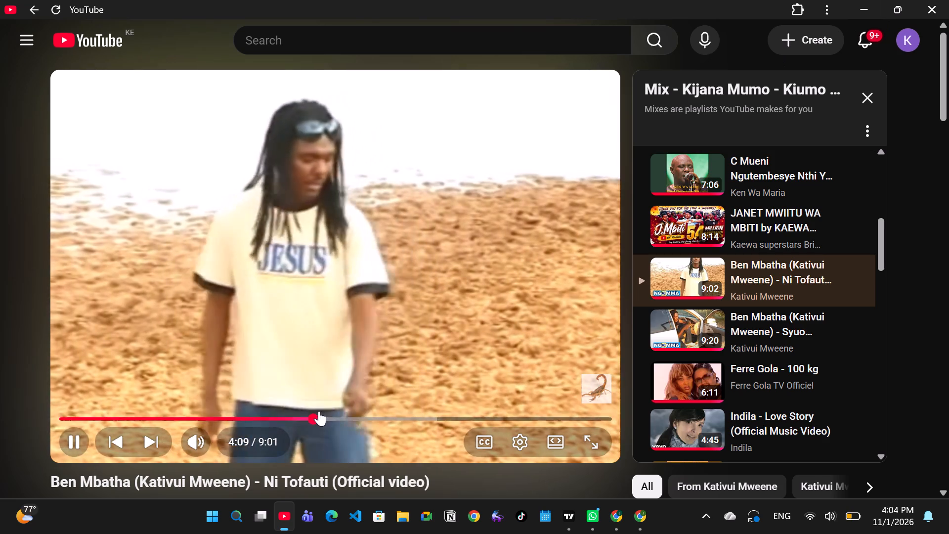
{"action": "left_click", "coordinate": [266, 413]}
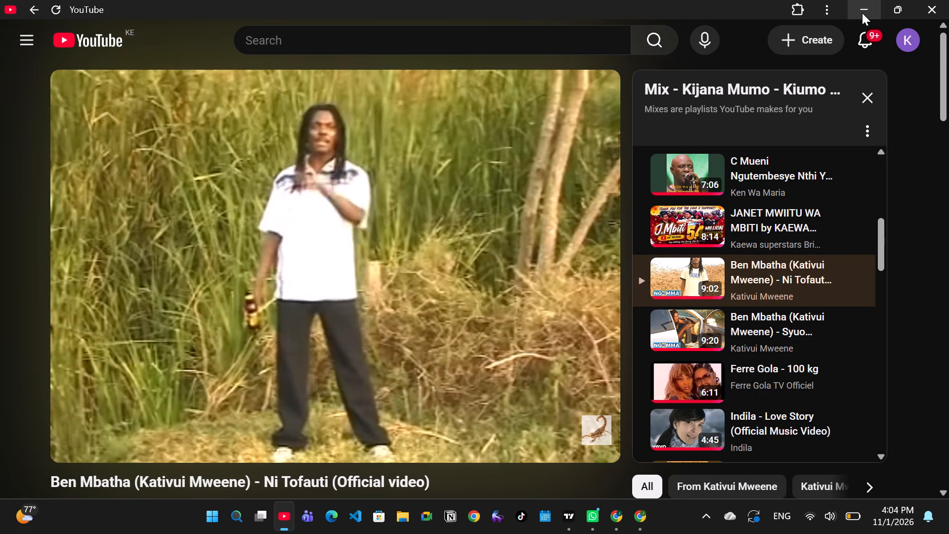
{"action": "left_click", "coordinate": [863, 10]}
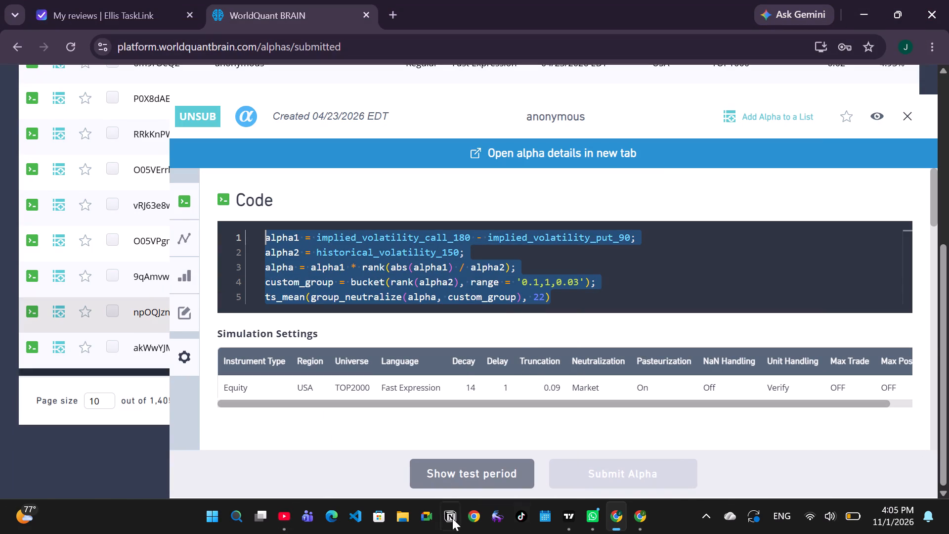
Return to the simulations window and paste the five copied lines of alpha code into Simulation 4's empty editor.
{"action": "left_click", "coordinate": [642, 518]}
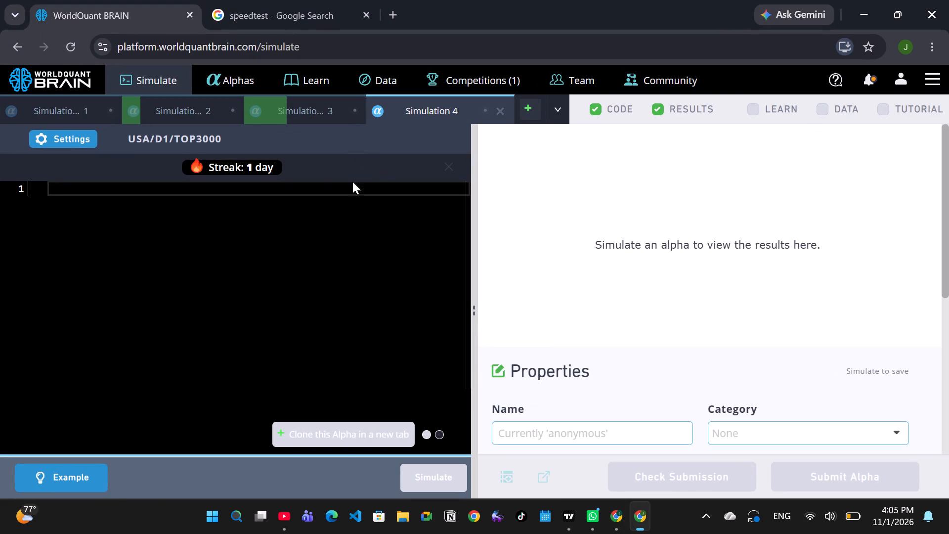
{"action": "left_click", "coordinate": [318, 183]}
{"action": "key", "text": "ctrl+v"}
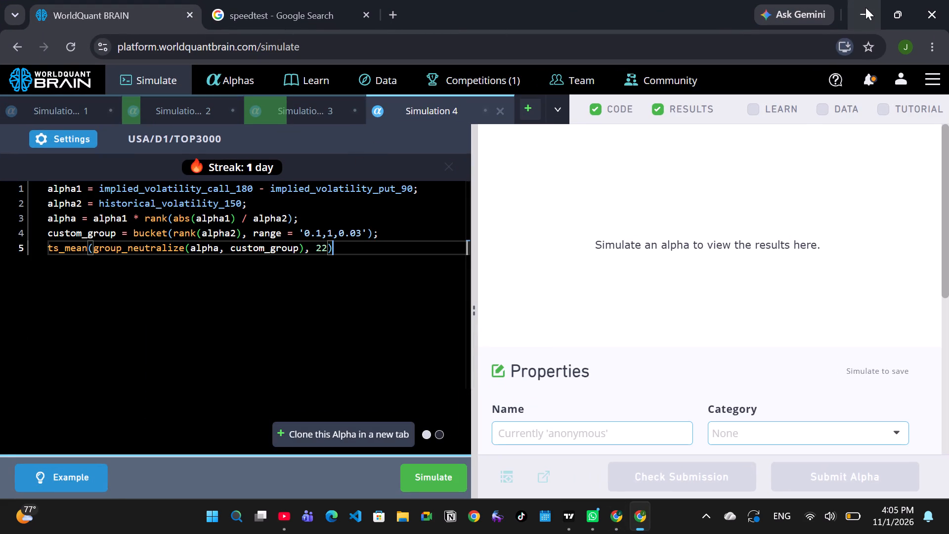
Open Simulation 4's settings and switch to the other Chrome window to check alpha npOQJznz's simulation settings.
{"action": "left_click", "coordinate": [92, 143]}
{"action": "left_click", "coordinate": [622, 523]}
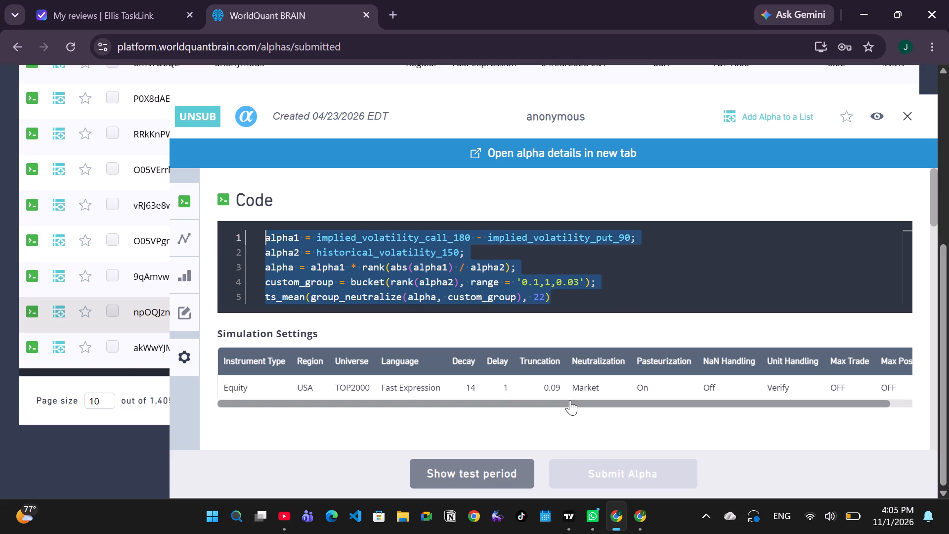
Return to the simulations window and apply Market neutralization, TOP2000 universe, decay 14 and truncation 0.09 to Simulation 4's settings.
{"action": "left_click", "coordinate": [876, 11]}
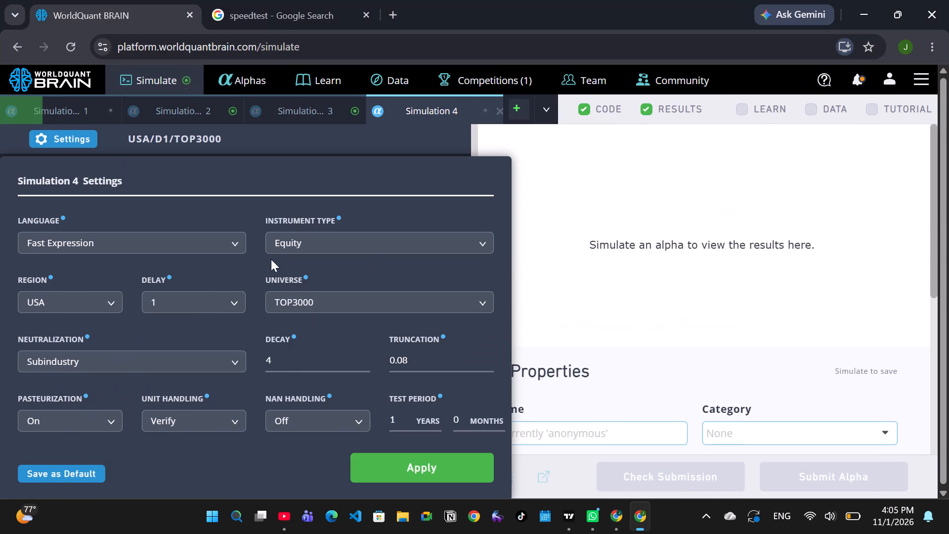
{"action": "left_click", "coordinate": [218, 359]}
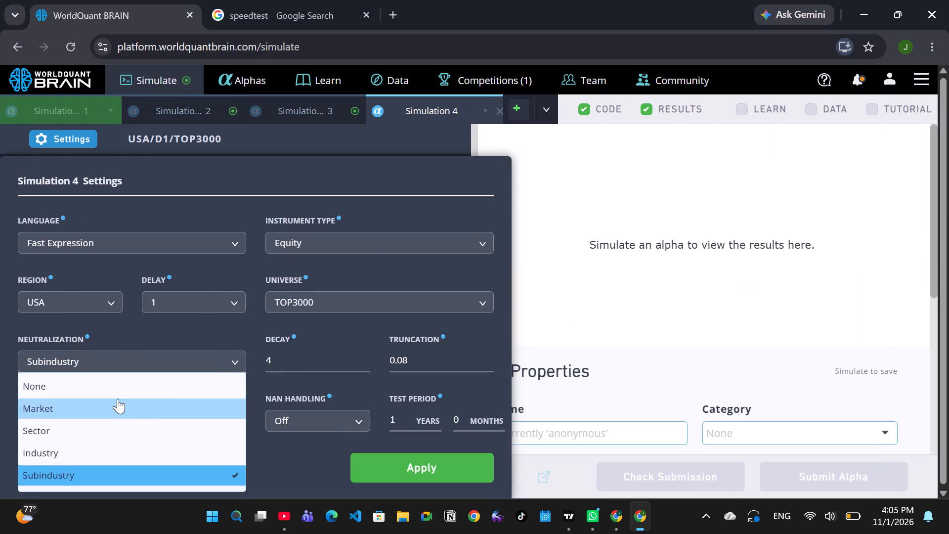
{"action": "left_click", "coordinate": [118, 399]}
{"action": "left_click", "coordinate": [351, 294]}
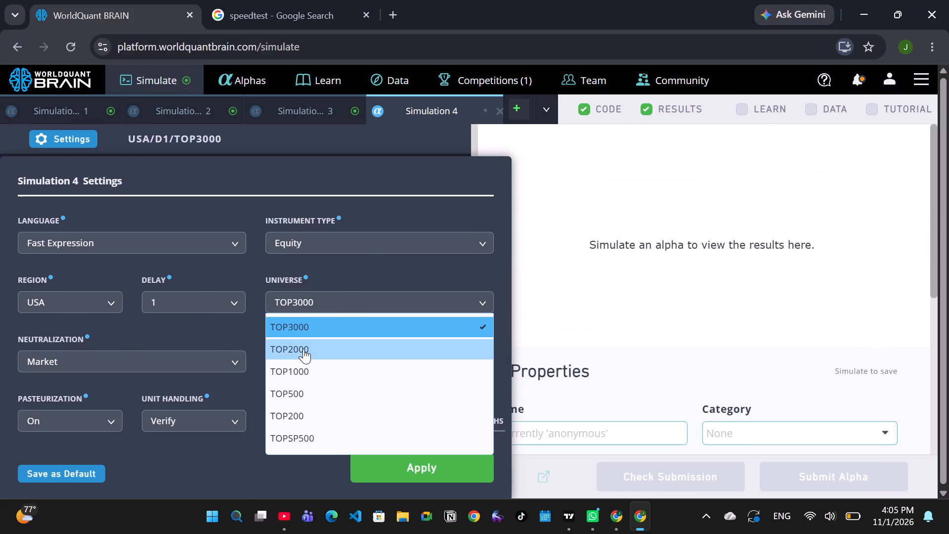
{"action": "left_click", "coordinate": [303, 349]}
{"action": "double_click", "coordinate": [360, 358]}
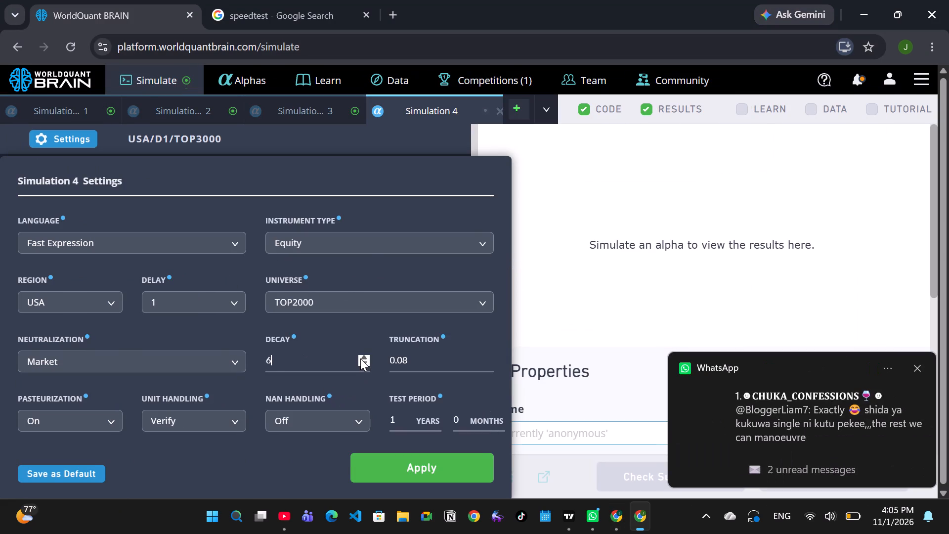
{"action": "left_click", "coordinate": [365, 365]}
{"action": "left_click", "coordinate": [413, 356]}
{"action": "key", "text": "BackSpace"}
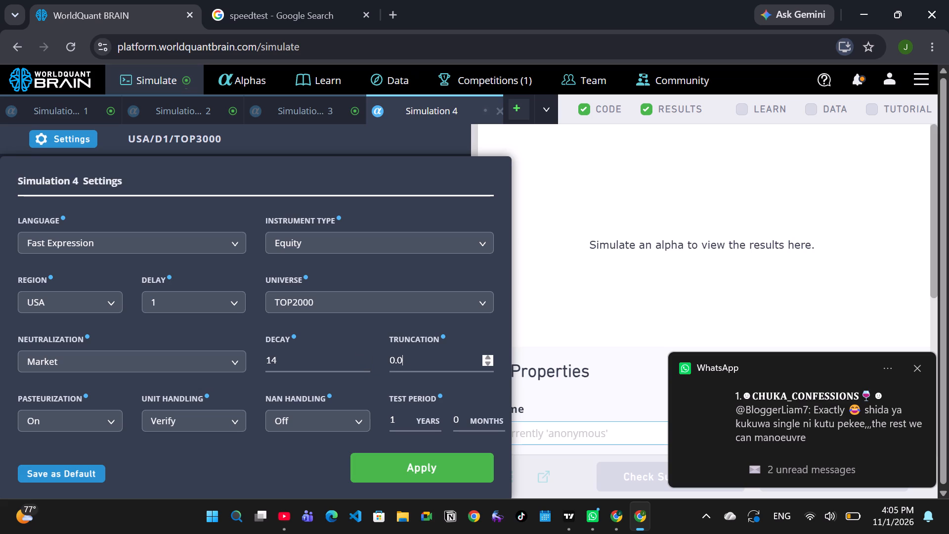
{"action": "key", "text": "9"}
{"action": "left_click", "coordinate": [416, 466]}
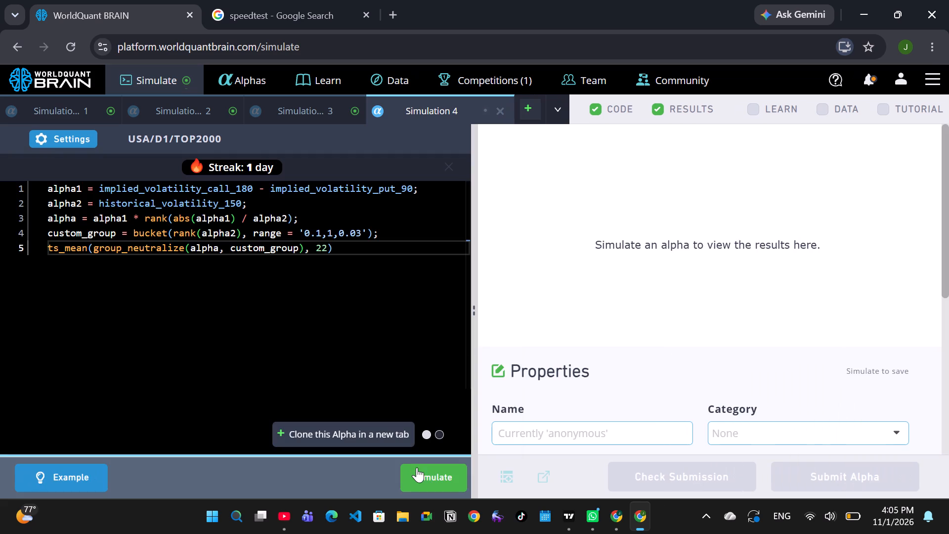
Run Simulation 4 on the pasted alpha code.
{"action": "left_click", "coordinate": [436, 476]}
Open Simulation 1's settings and set the neutralization to Market and the universe to TOP3000.
{"action": "left_click", "coordinate": [40, 107]}
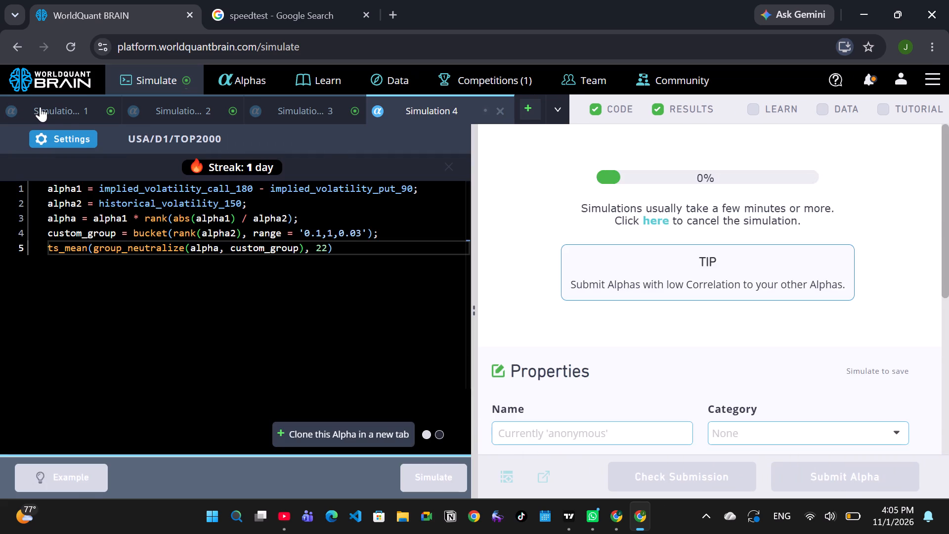
{"action": "left_click", "coordinate": [65, 138]}
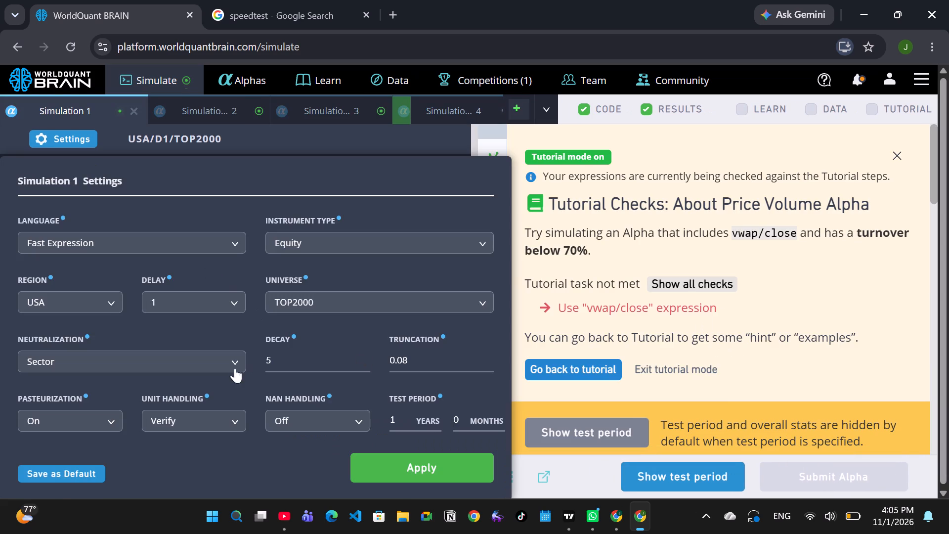
{"action": "left_click", "coordinate": [235, 368]}
{"action": "left_click", "coordinate": [38, 413]}
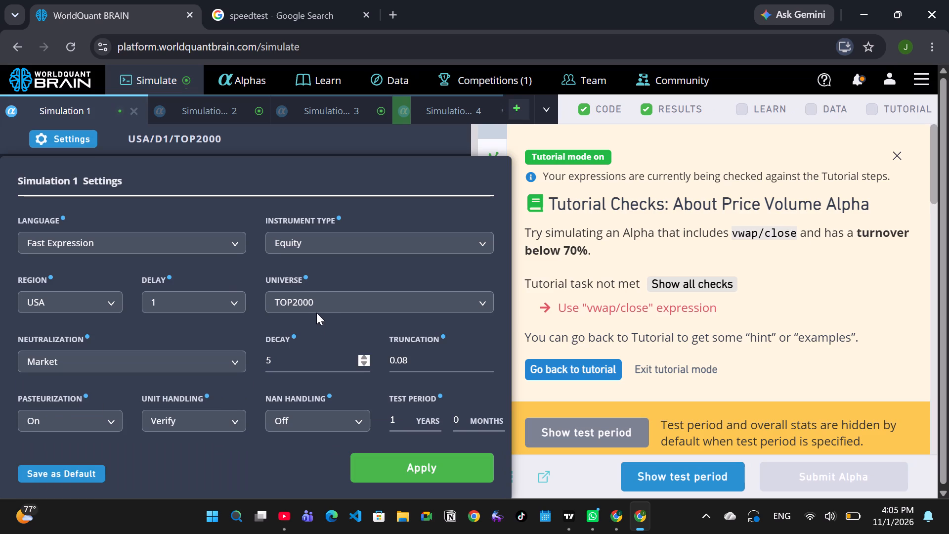
{"action": "left_click", "coordinate": [319, 305]}
{"action": "left_click", "coordinate": [311, 321]}
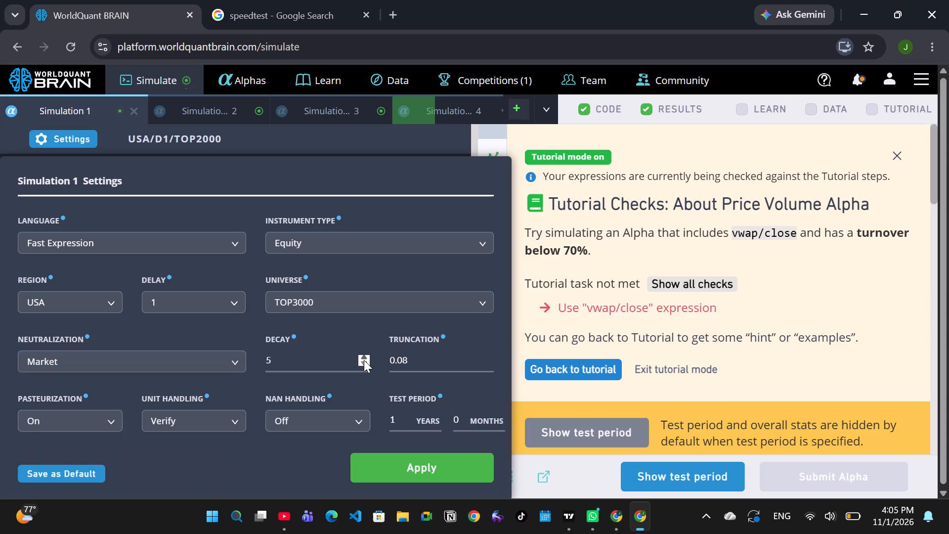
Set Simulation 1's decay to 13, apply the settings and rerun the simulation.
{"action": "double_click", "coordinate": [363, 357]}
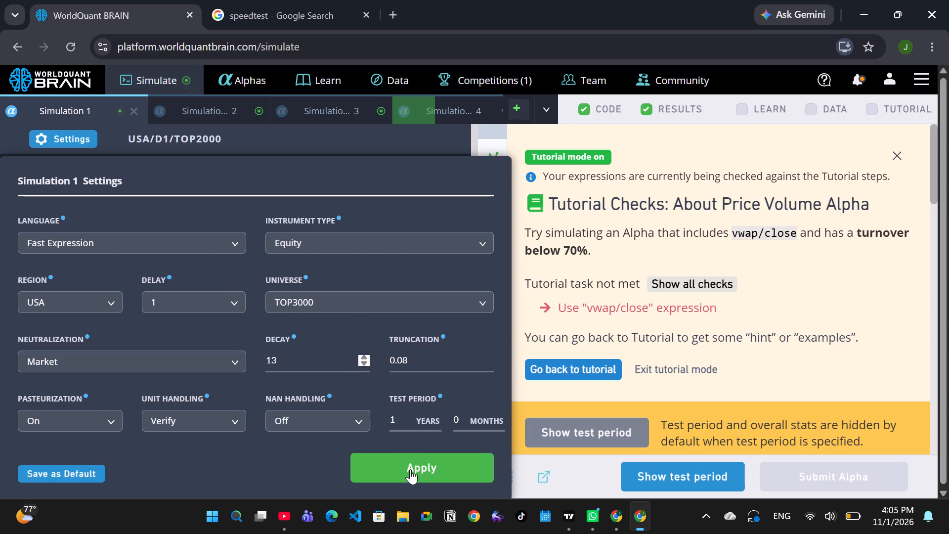
{"action": "left_click", "coordinate": [410, 469]}
{"action": "left_click", "coordinate": [413, 470]}
Raise Simulation 2's decay, set its universe to TOP2000, apply the settings and rerun the simulation.
{"action": "left_click", "coordinate": [209, 109]}
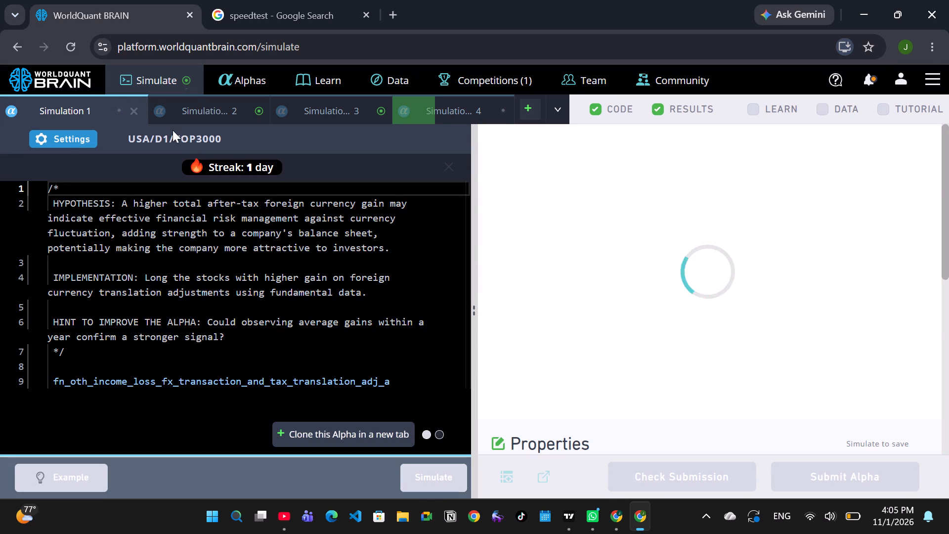
{"action": "left_click", "coordinate": [86, 140]}
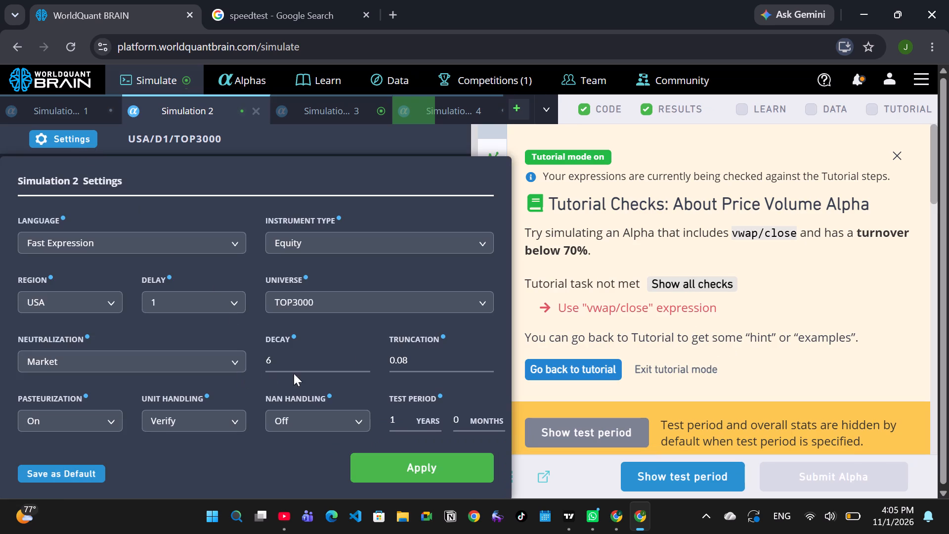
{"action": "triple_click", "coordinate": [360, 357]}
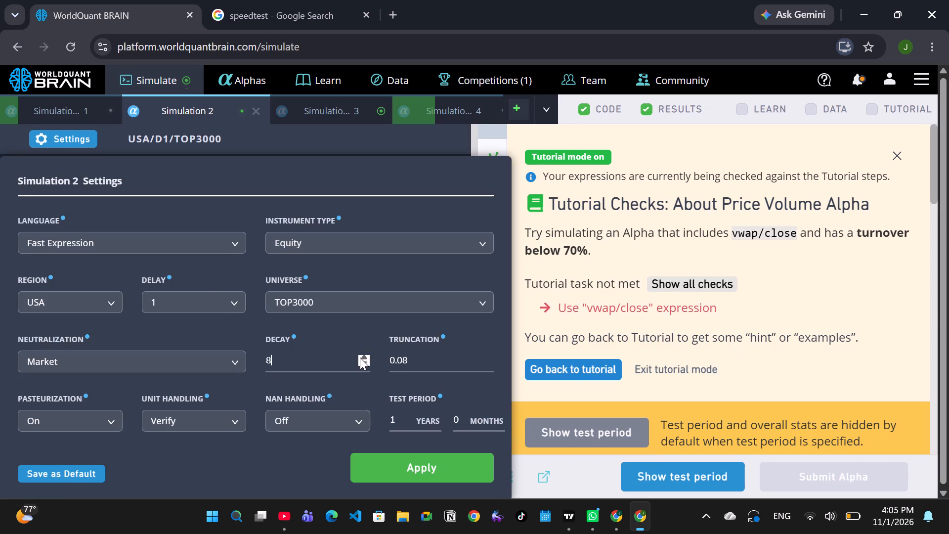
{"action": "left_click", "coordinate": [360, 357]}
{"action": "left_click", "coordinate": [351, 296]}
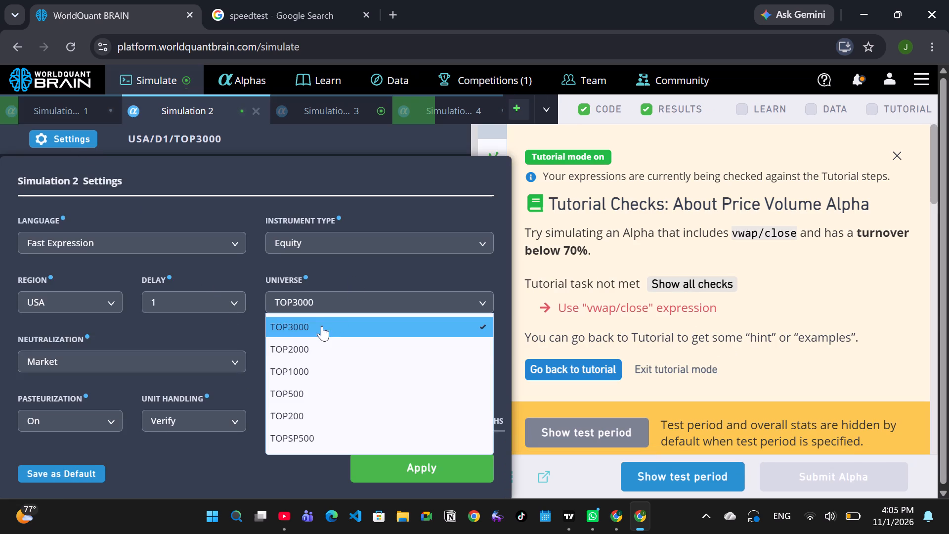
{"action": "left_click", "coordinate": [318, 346]}
{"action": "left_click", "coordinate": [396, 475]}
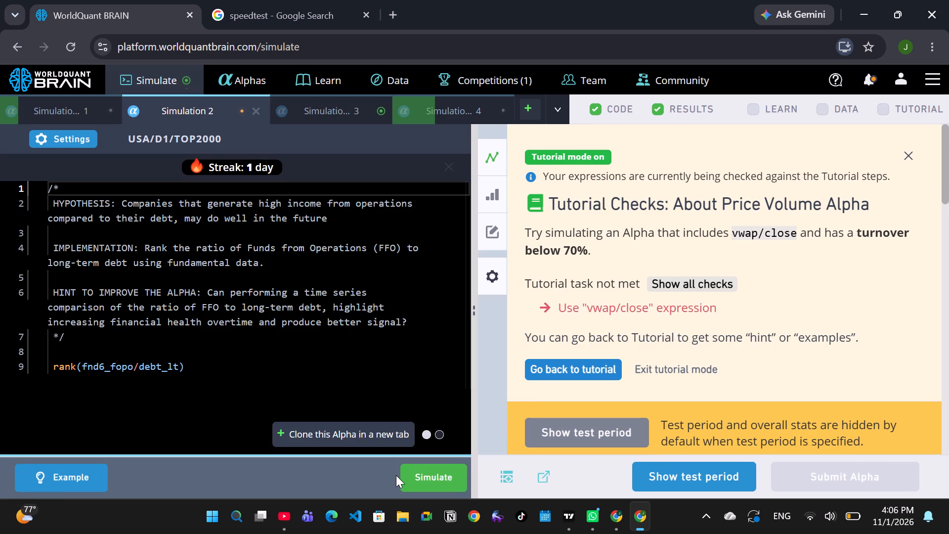
{"action": "left_click", "coordinate": [407, 477]}
Set Simulation 3's neutralization to Industry and its decay to 9, and apply the settings.
{"action": "left_click", "coordinate": [315, 123]}
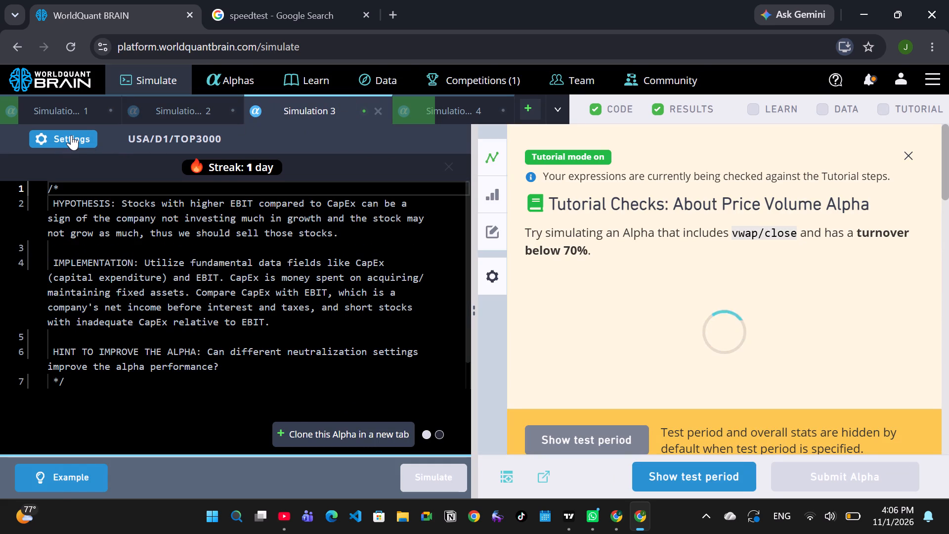
{"action": "left_click", "coordinate": [71, 135]}
{"action": "left_click", "coordinate": [188, 359]}
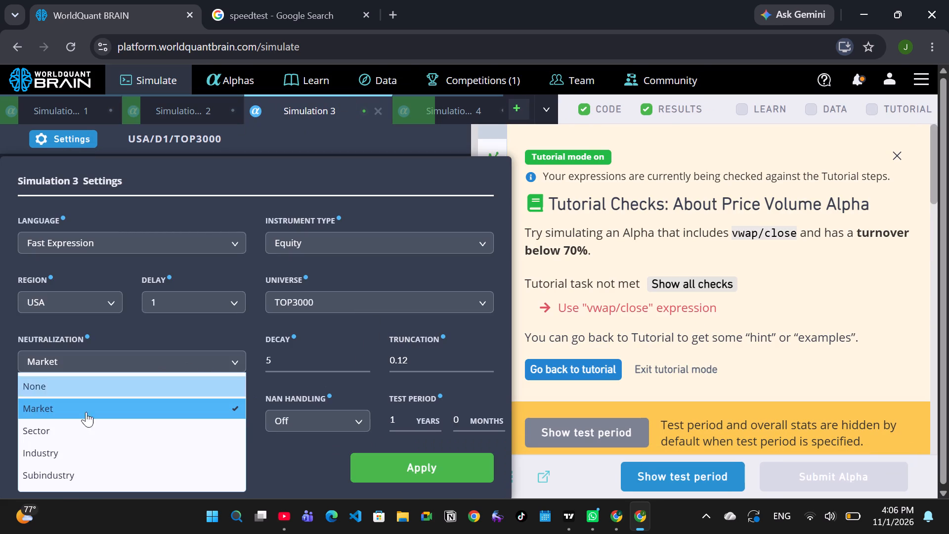
{"action": "left_click", "coordinate": [59, 460]}
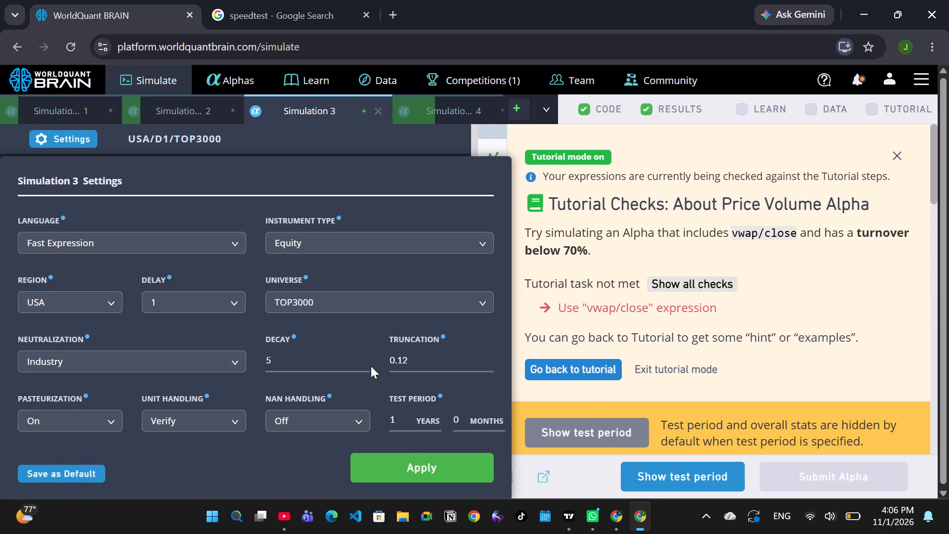
{"action": "triple_click", "coordinate": [364, 356]}
{"action": "left_click", "coordinate": [364, 356]}
{"action": "left_click", "coordinate": [426, 469]}
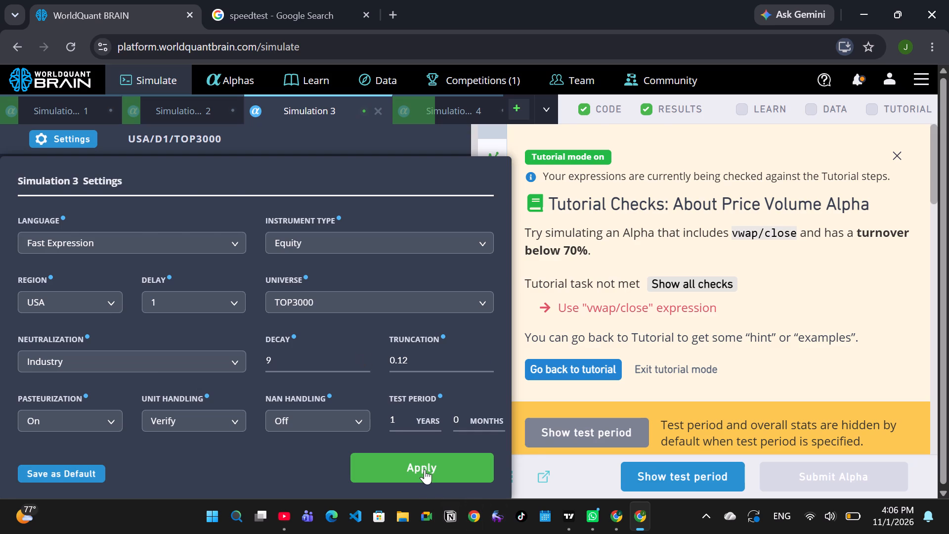
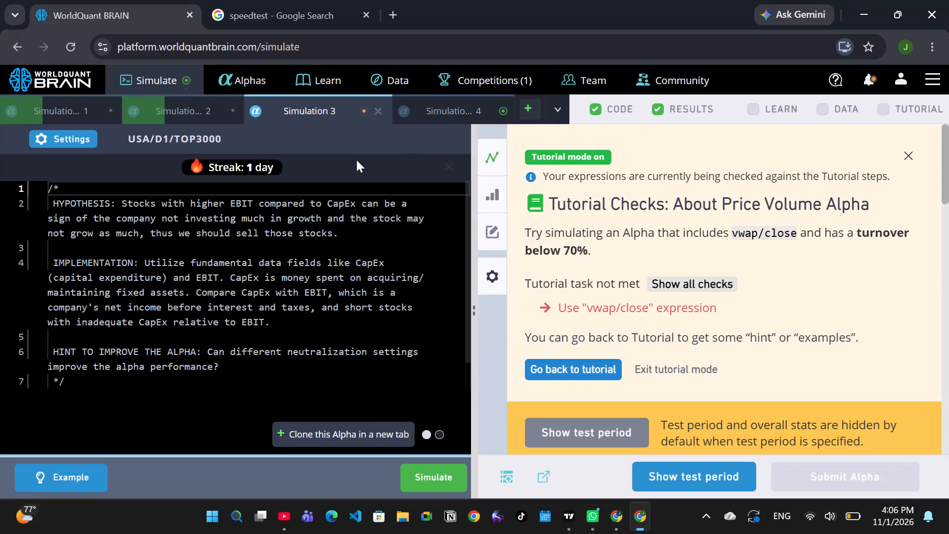
Show the test period for Simulation 4's results, try to submit the alpha and check its testing status.
{"action": "left_click", "coordinate": [406, 115]}
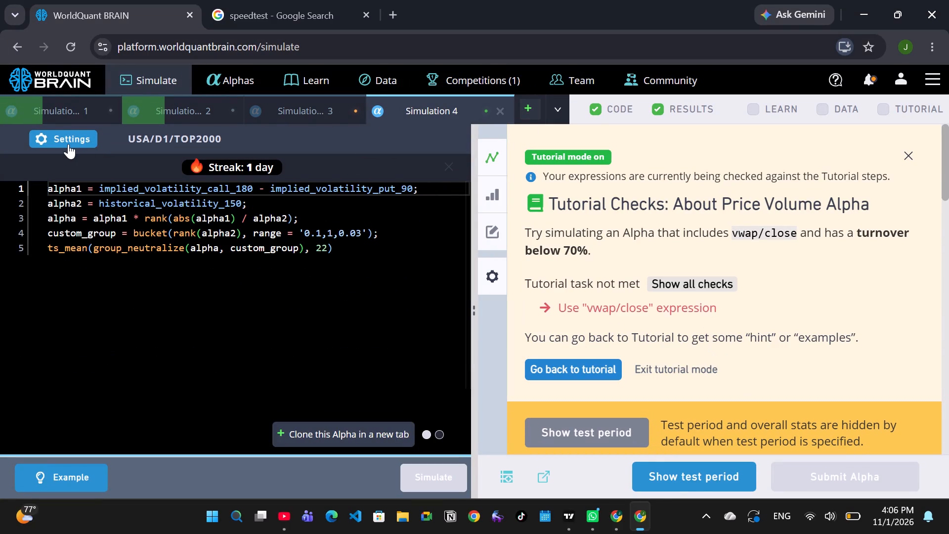
{"action": "left_click", "coordinate": [692, 475]}
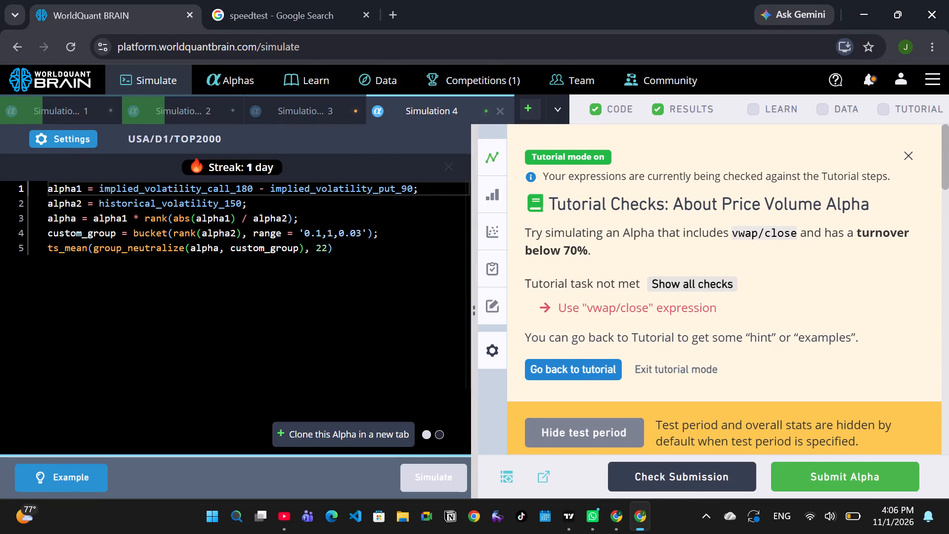
{"action": "scroll", "coordinate": [649, 238], "scroll_direction": "down", "scroll_amount": 2}
{"action": "left_click", "coordinate": [861, 480]}
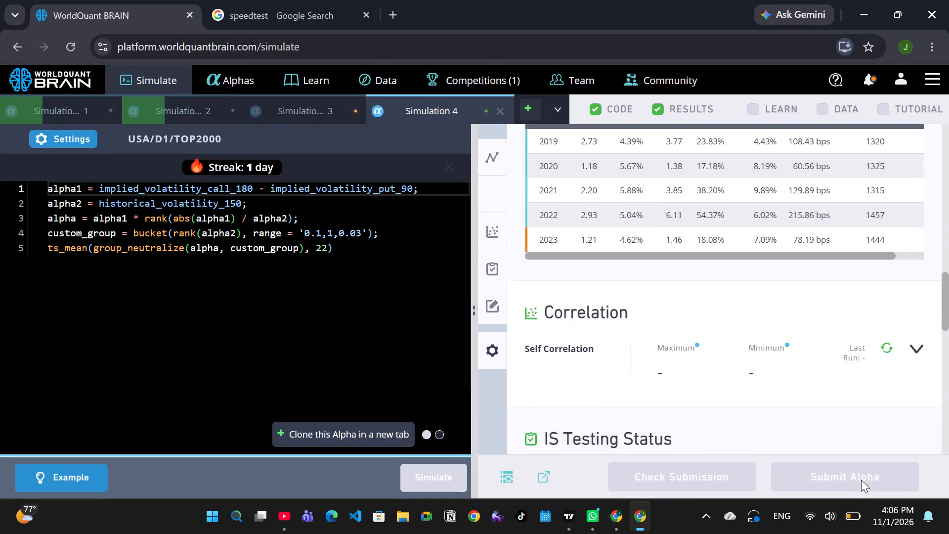
{"action": "scroll", "coordinate": [811, 300], "scroll_direction": "down", "scroll_amount": 1}
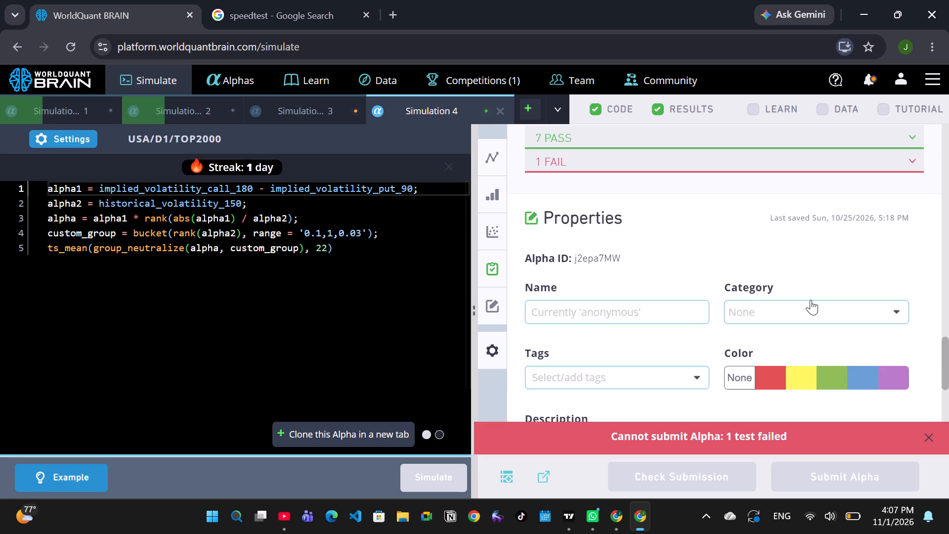
Set Simulation 4's decay to 16, apply the settings and rerun the simulation.
{"action": "left_click", "coordinate": [99, 146]}
{"action": "left_click", "coordinate": [96, 146]}
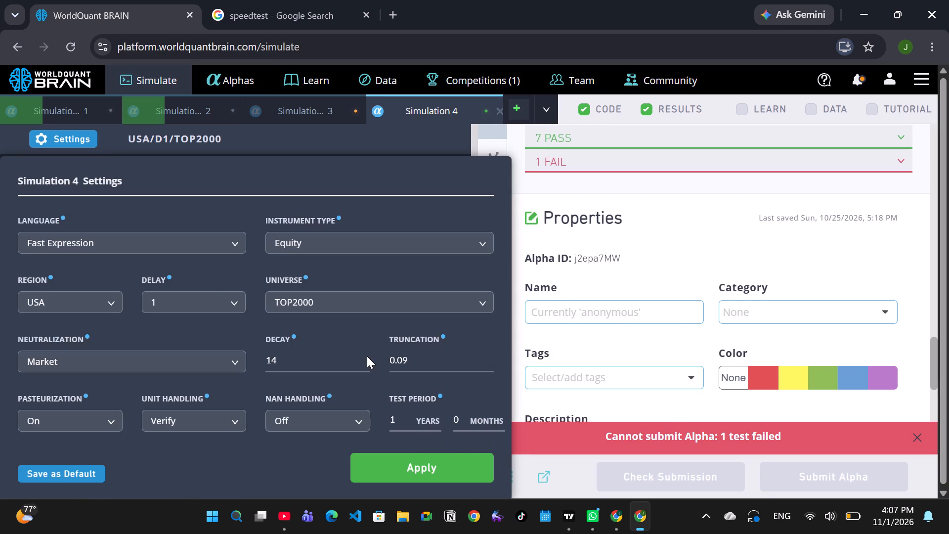
{"action": "double_click", "coordinate": [365, 355]}
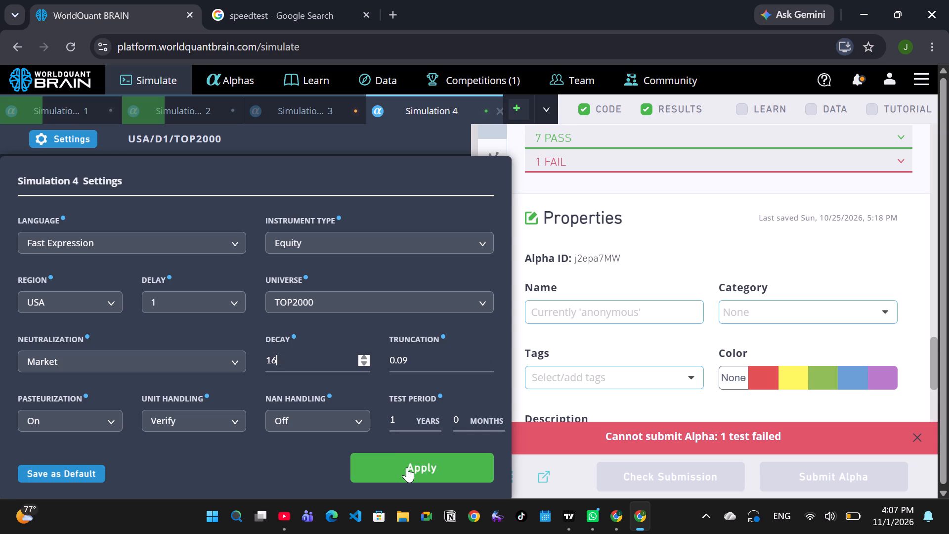
{"action": "left_click", "coordinate": [407, 467]}
{"action": "left_click", "coordinate": [424, 480]}
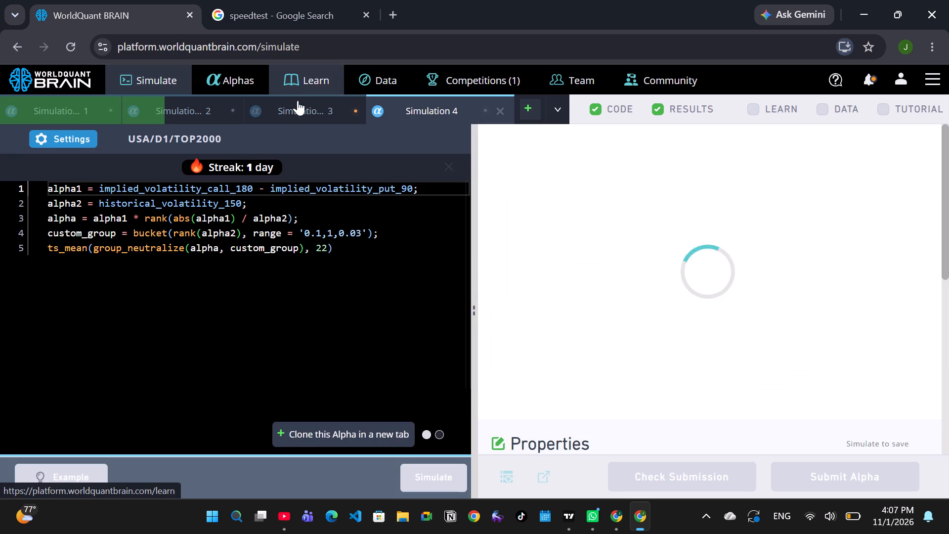
Set Simulation 3's neutralization to Market, apply the settings and rerun the simulation.
{"action": "left_click", "coordinate": [294, 110]}
{"action": "left_click", "coordinate": [67, 145]}
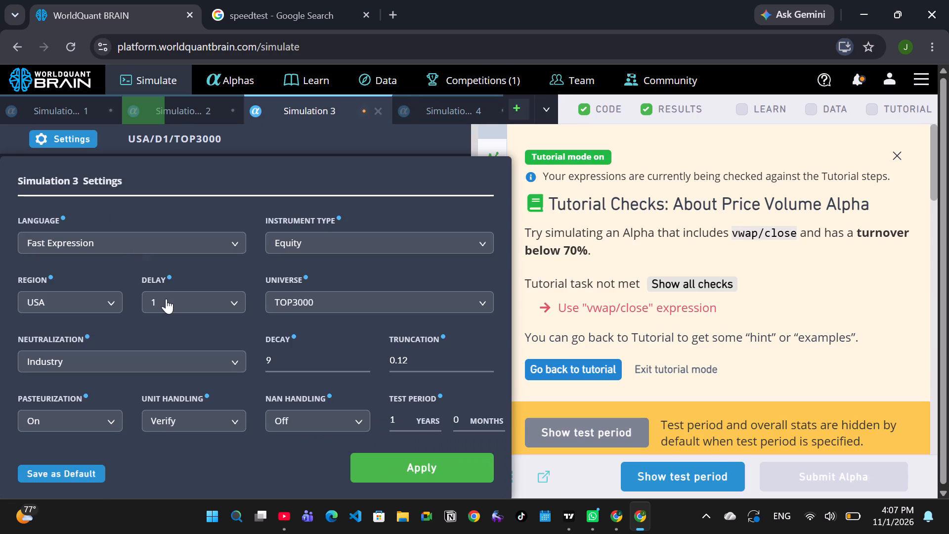
{"action": "left_click", "coordinate": [201, 365]}
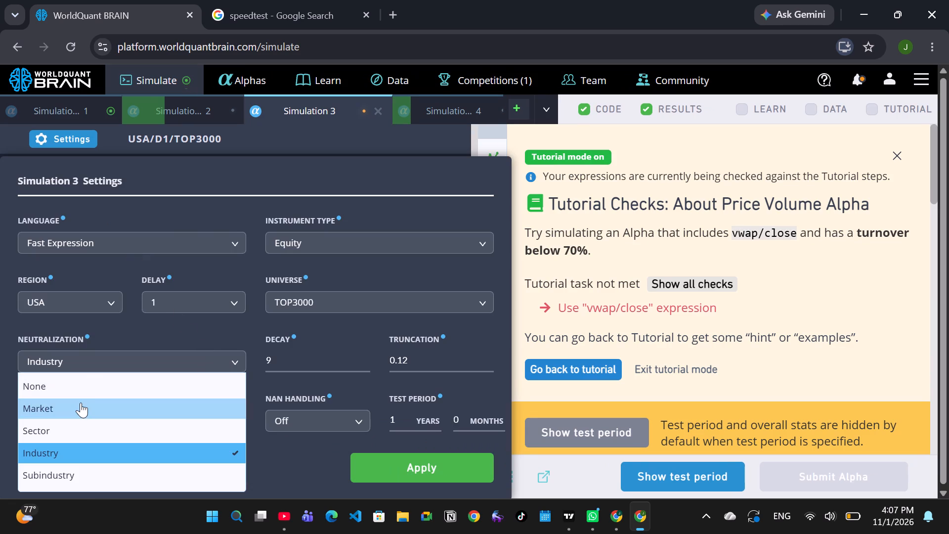
{"action": "left_click", "coordinate": [81, 402]}
{"action": "left_click", "coordinate": [416, 475]}
{"action": "left_click", "coordinate": [416, 475]}
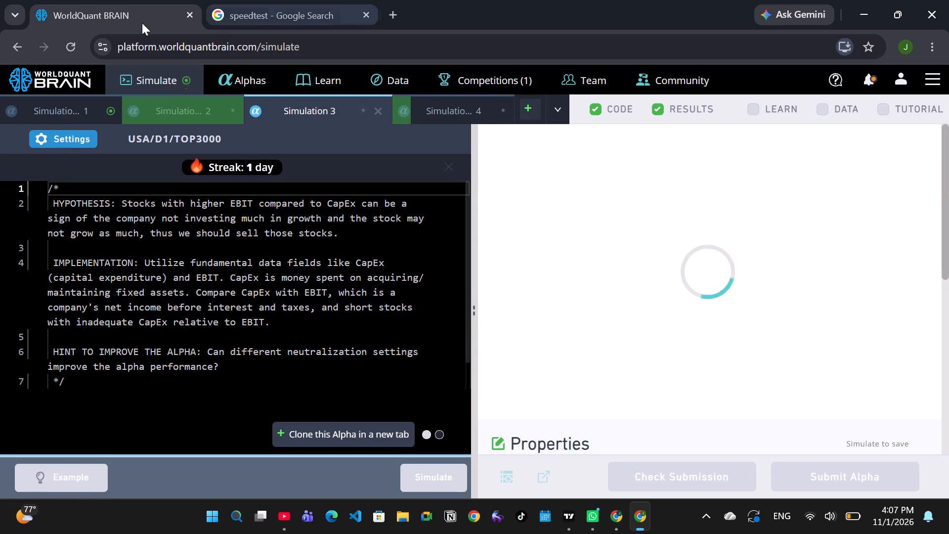
Set Simulation 1's decay to 20 and its neutralization to Industry, apply the settings and rerun the simulation.
{"action": "left_click", "coordinate": [64, 109]}
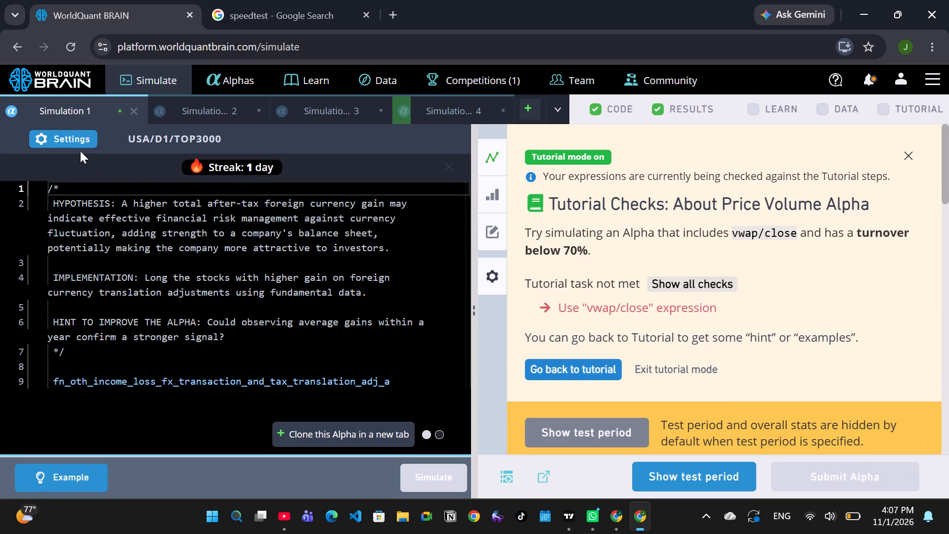
{"action": "left_click", "coordinate": [80, 142]}
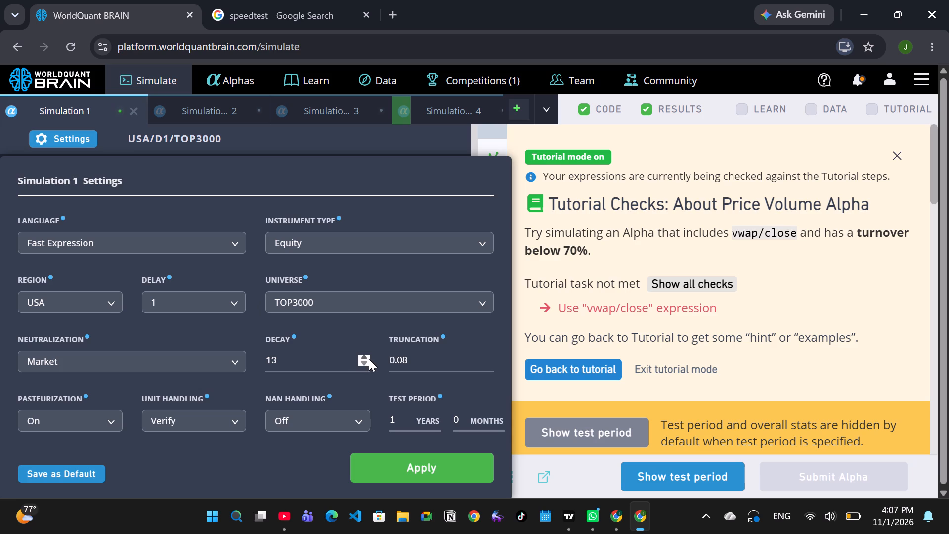
{"action": "triple_click", "coordinate": [368, 358]}
{"action": "left_click", "coordinate": [187, 359]}
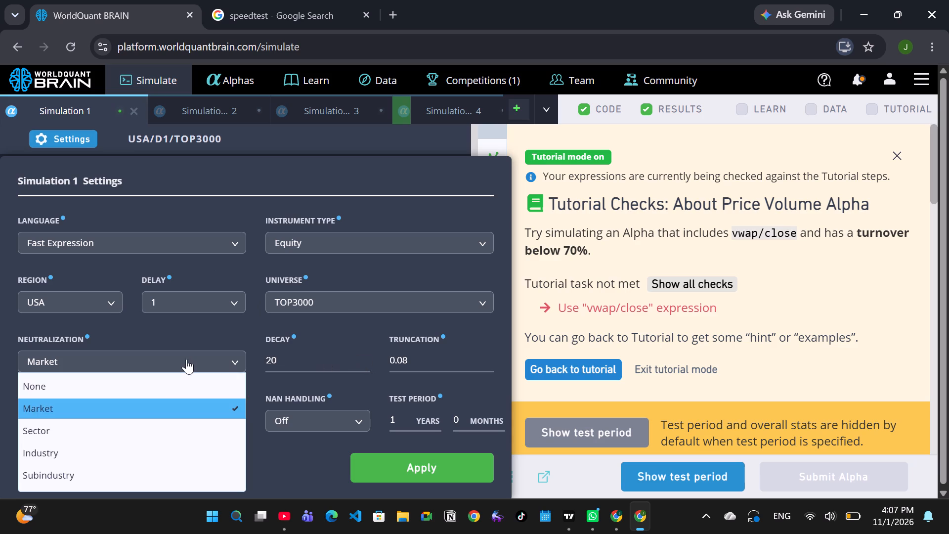
{"action": "left_click", "coordinate": [58, 452]}
{"action": "left_click", "coordinate": [397, 469]}
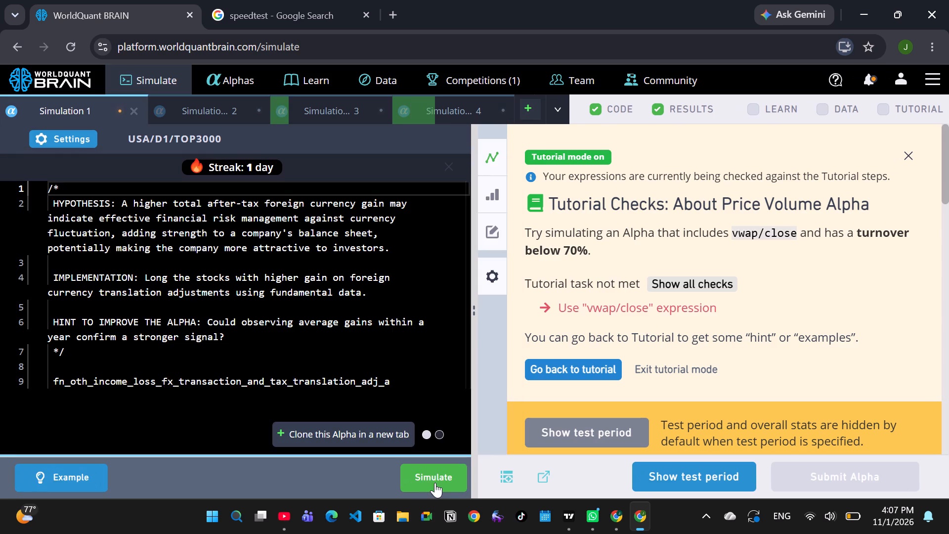
{"action": "left_click", "coordinate": [434, 482]}
Set Simulation 2's decay to 17 and its universe to TOP500, and apply the settings.
{"action": "left_click", "coordinate": [212, 115]}
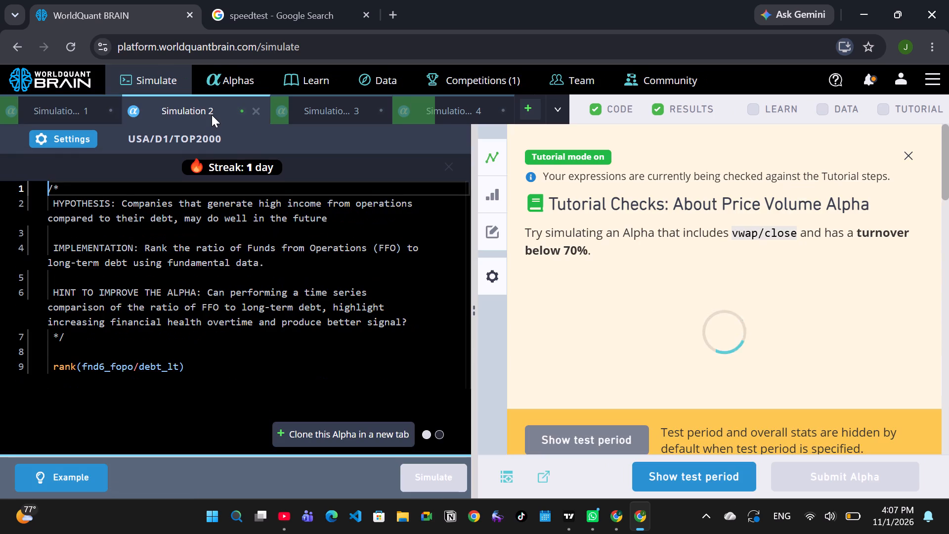
{"action": "left_click", "coordinate": [76, 147]}
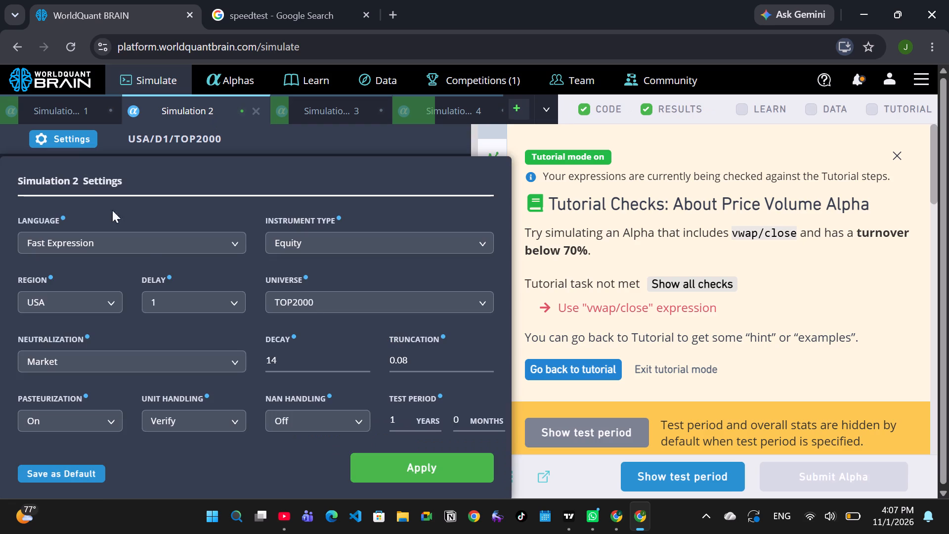
{"action": "triple_click", "coordinate": [367, 355]}
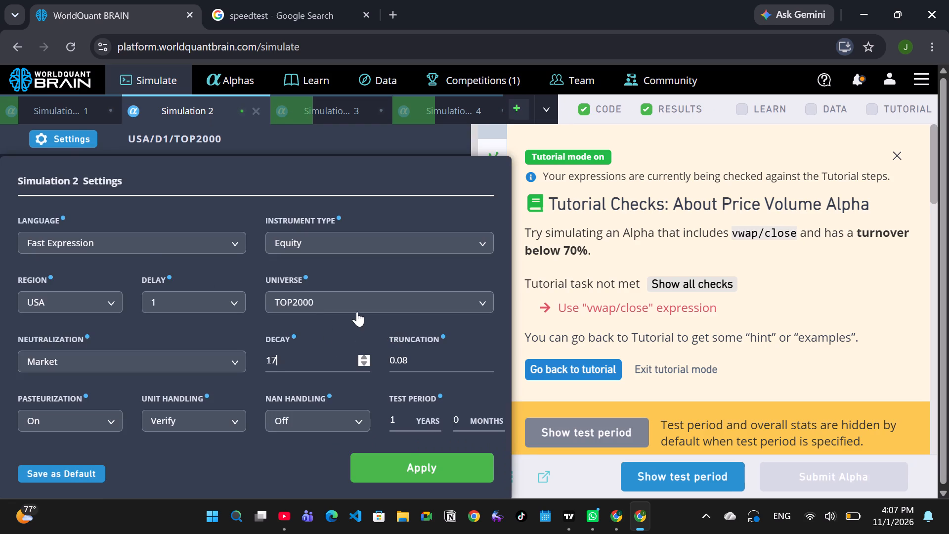
{"action": "left_click", "coordinate": [357, 311]}
{"action": "left_click", "coordinate": [297, 401]}
{"action": "left_click", "coordinate": [429, 463]}
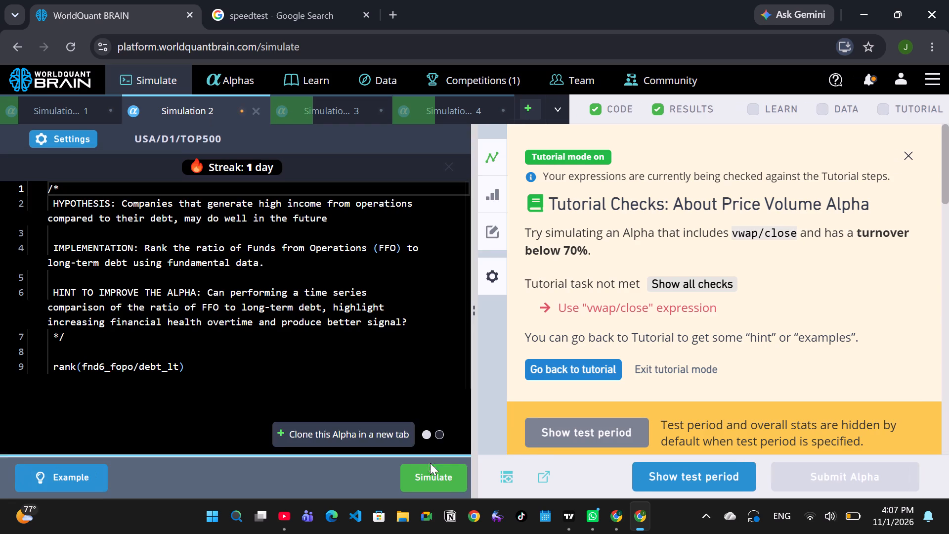
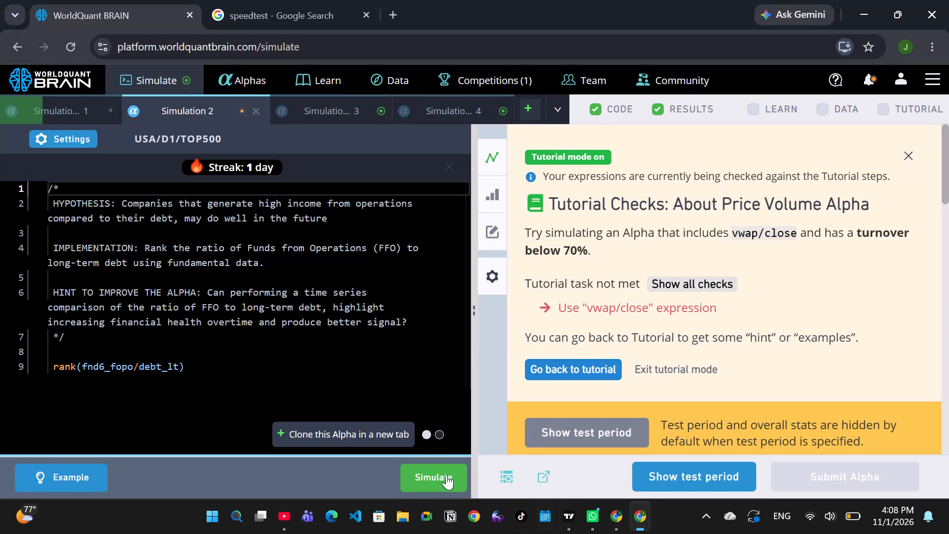
Rerun Simulation 2 with its updated settings.
{"action": "left_click", "coordinate": [438, 480]}
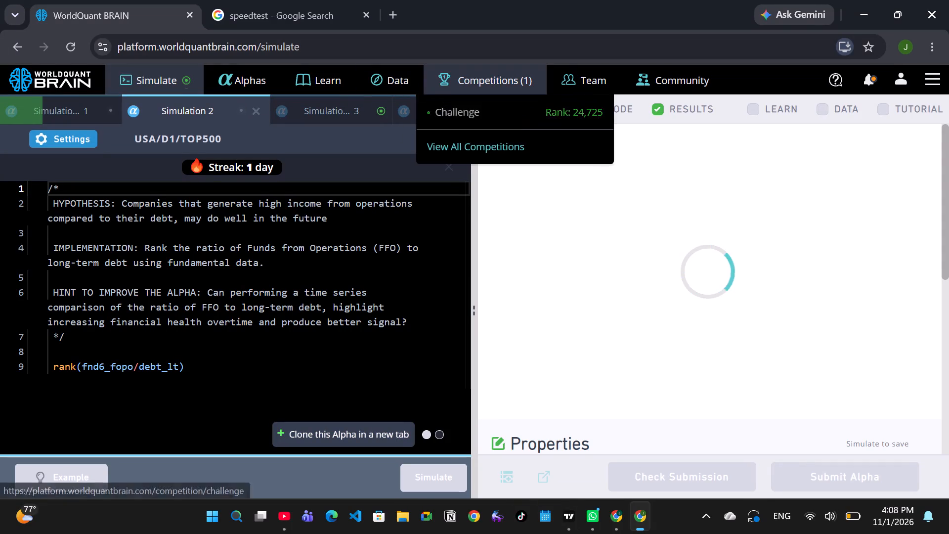
Show the test period for Simulation 4 and try to submit its alpha.
{"action": "left_click", "coordinate": [421, 104]}
{"action": "left_click", "coordinate": [719, 479]}
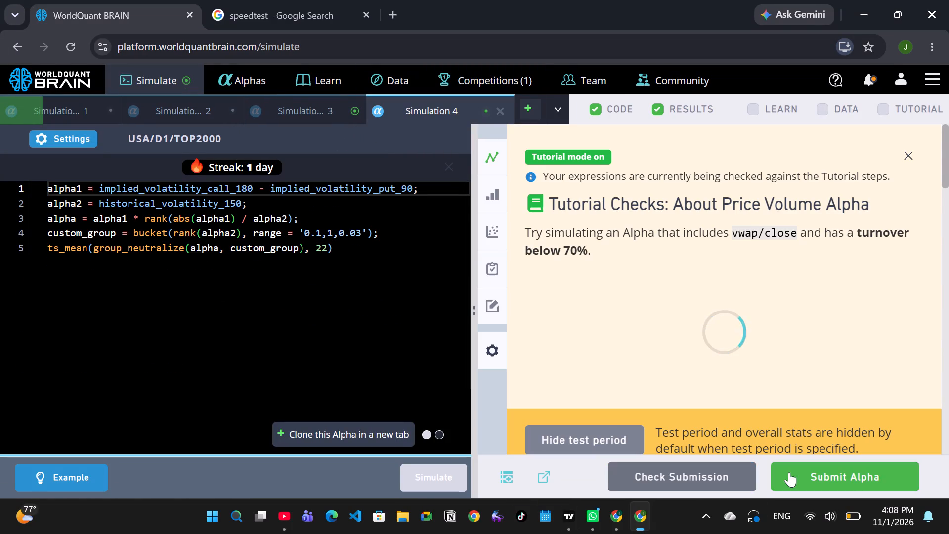
{"action": "scroll", "coordinate": [781, 327], "scroll_direction": "down", "scroll_amount": 5}
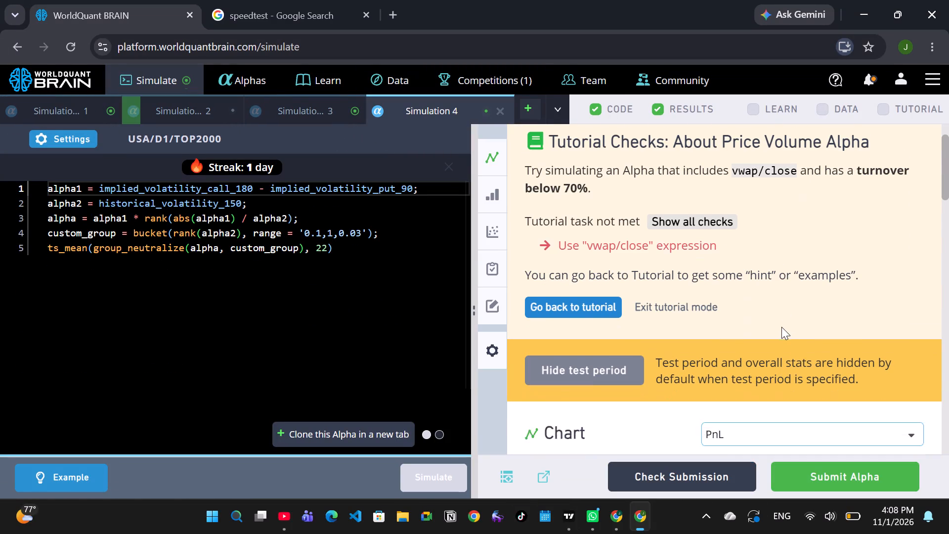
{"action": "scroll", "coordinate": [781, 327], "scroll_direction": "down", "scroll_amount": 16}
{"action": "scroll", "coordinate": [830, 450], "scroll_direction": "down", "scroll_amount": 20}
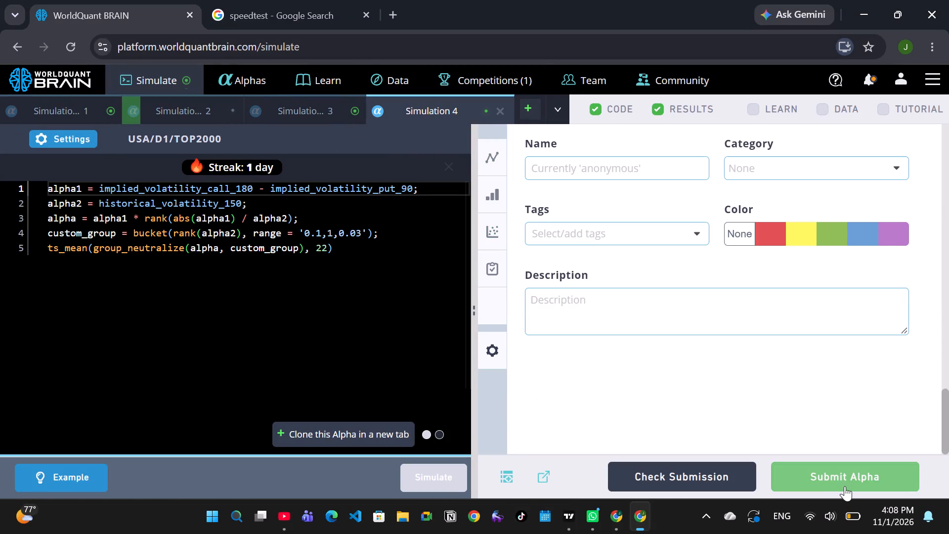
{"action": "left_click", "coordinate": [840, 483]}
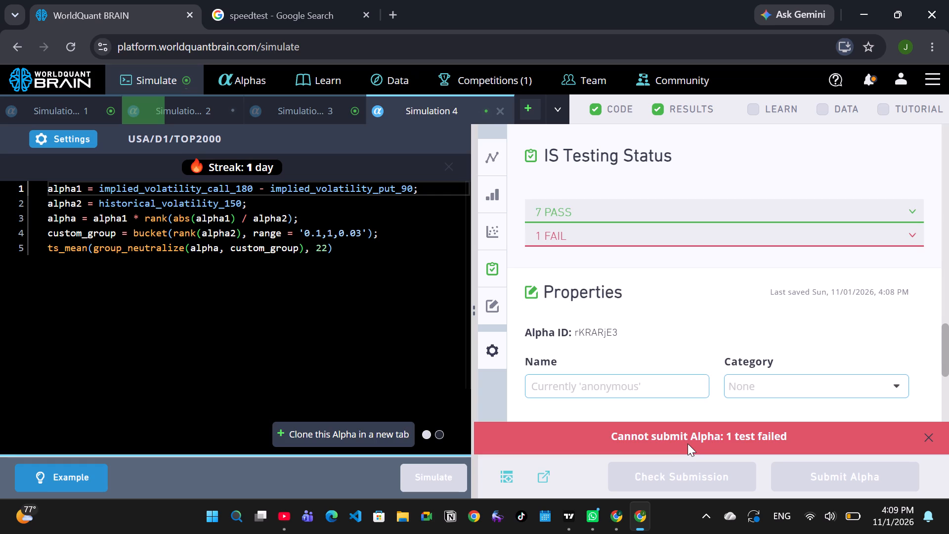
In the other browser window's alpha list, close the open alpha, open alpha 9qAmvwGq and copy its full code expression.
{"action": "left_click", "coordinate": [625, 521]}
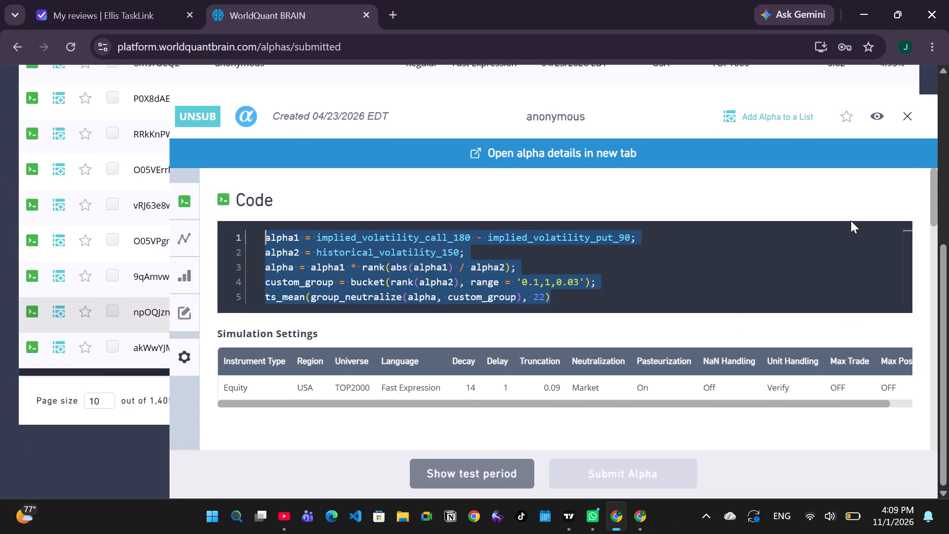
{"action": "left_click", "coordinate": [908, 117]}
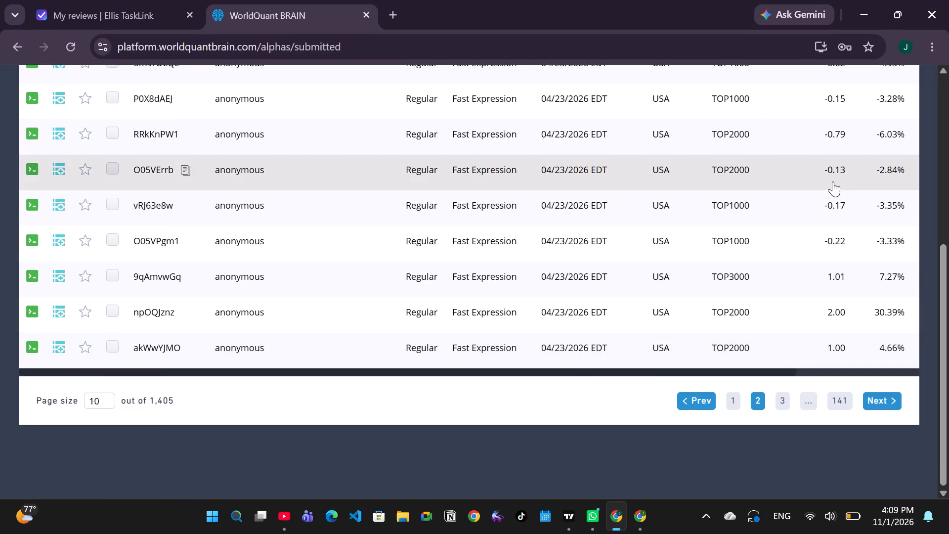
{"action": "scroll", "coordinate": [559, 340], "scroll_direction": "down", "scroll_amount": 1}
{"action": "double_click", "coordinate": [533, 282]}
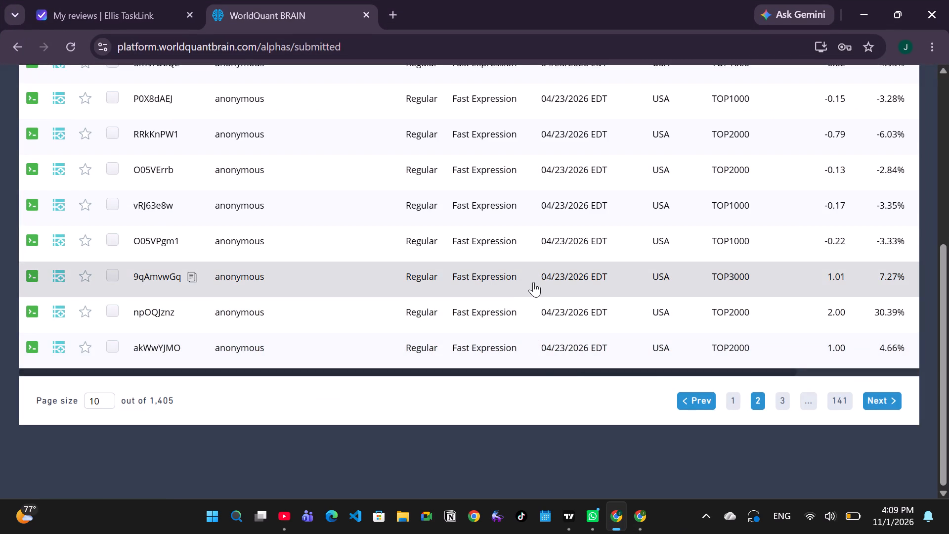
{"action": "left_click_drag", "start_coordinate": [458, 232], "coordinate": [318, 230]}
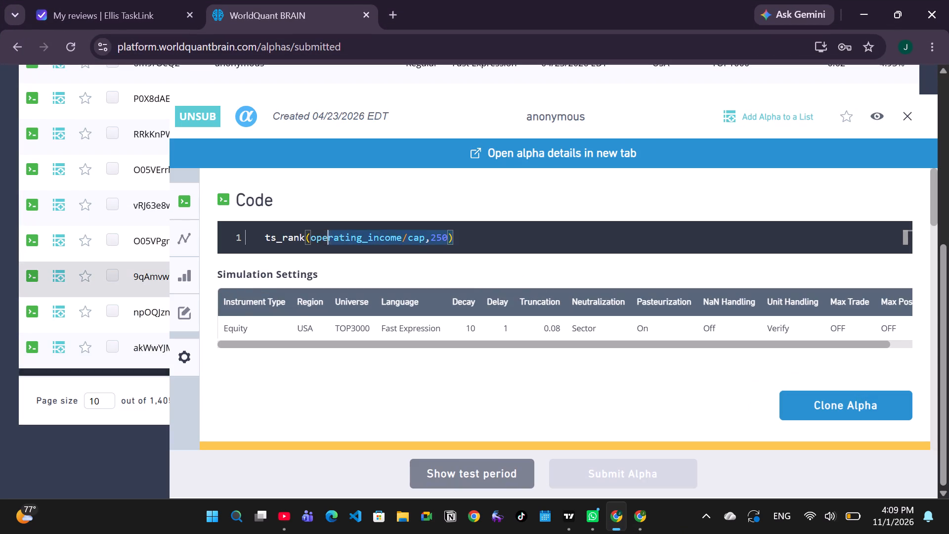
{"action": "left_click_drag", "start_coordinate": [318, 230], "coordinate": [248, 236]}
{"action": "left_click_drag", "start_coordinate": [248, 236], "coordinate": [264, 236]}
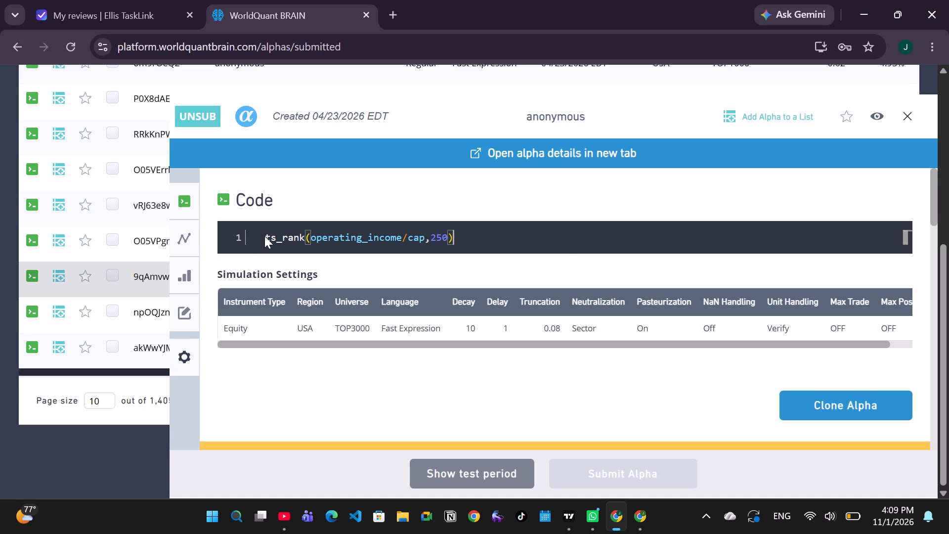
{"action": "left_click_drag", "start_coordinate": [264, 236], "coordinate": [264, 236]}
{"action": "left_click_drag", "start_coordinate": [468, 242], "coordinate": [276, 238]}
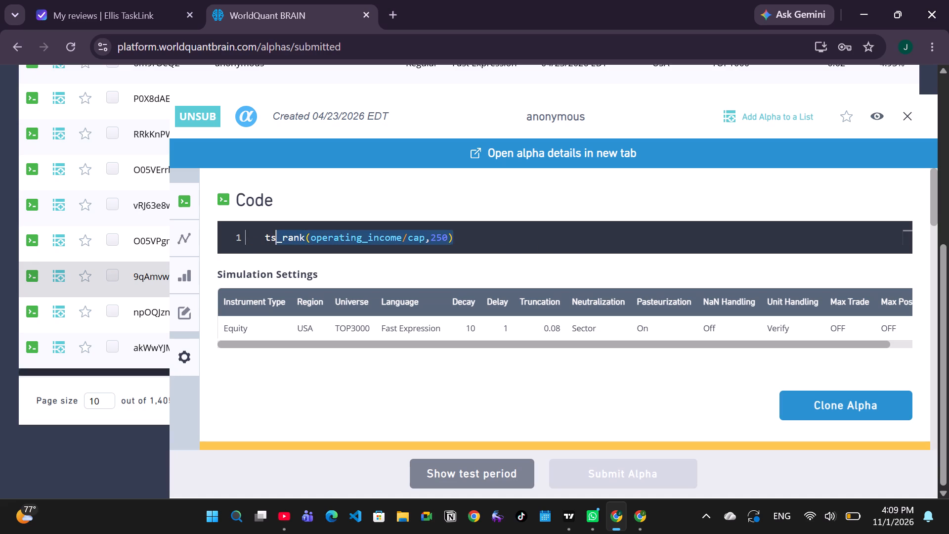
{"action": "left_click_drag", "start_coordinate": [276, 238], "coordinate": [267, 237]}
{"action": "key", "text": "ctrl+c"}
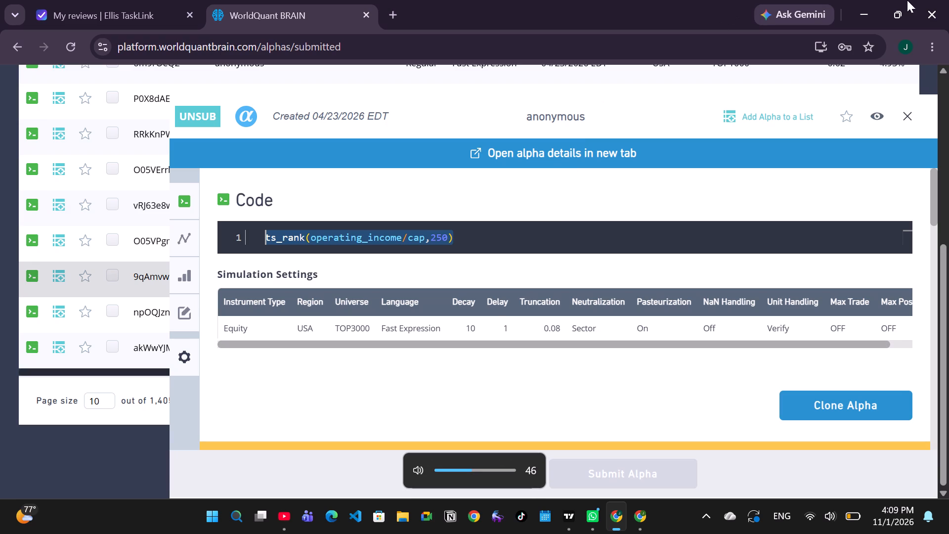
Replace all of Simulation 4's code with the copied expression ts_rank(operating_income/cap,250).
{"action": "left_click", "coordinate": [871, 5]}
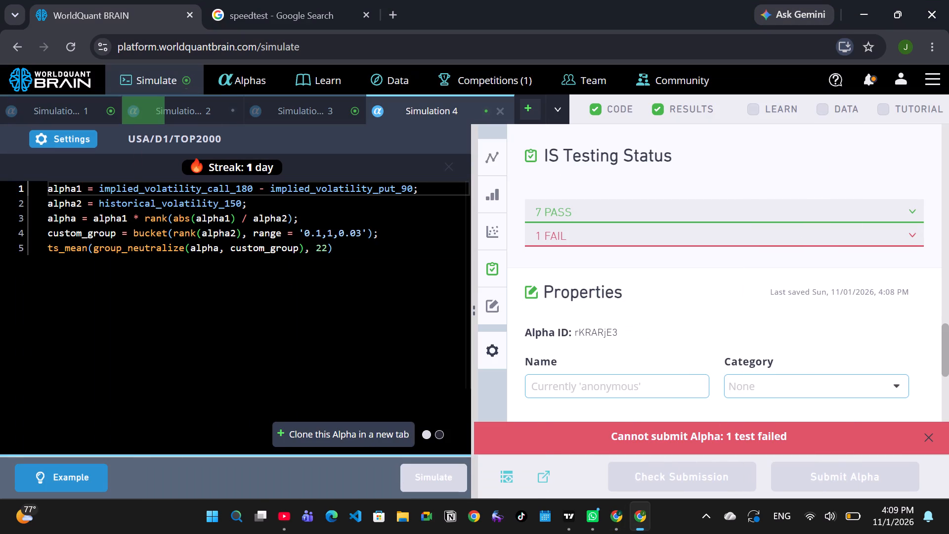
{"action": "left_click_drag", "start_coordinate": [345, 262], "coordinate": [27, 141]}
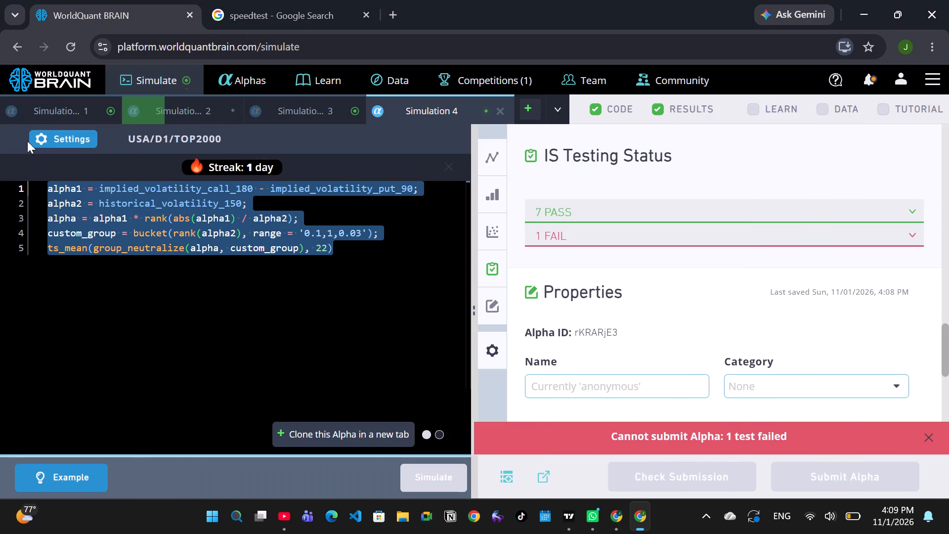
{"action": "key", "text": "ctrl+v"}
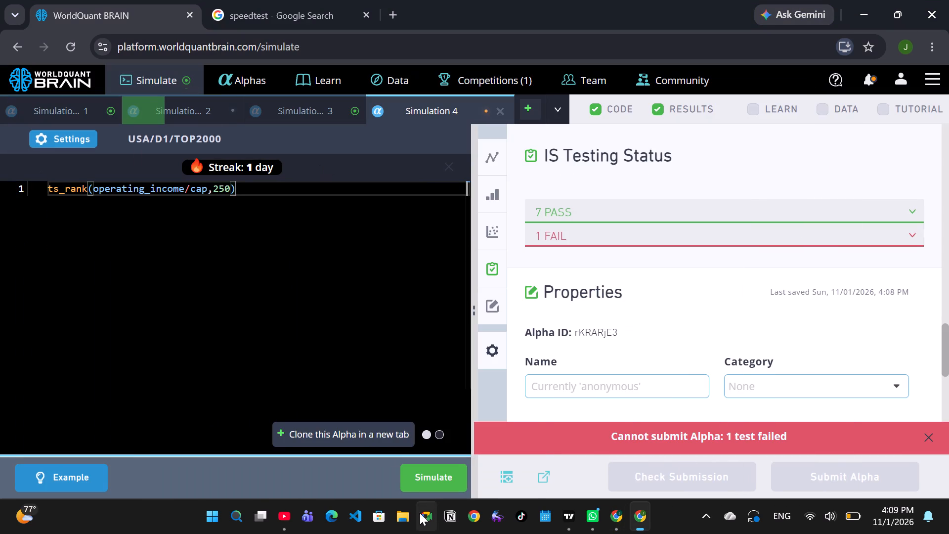
Open Simulation 4's settings and check the simulation settings of the source alpha 9qAmvwGq in the other window.
{"action": "left_click", "coordinate": [82, 135]}
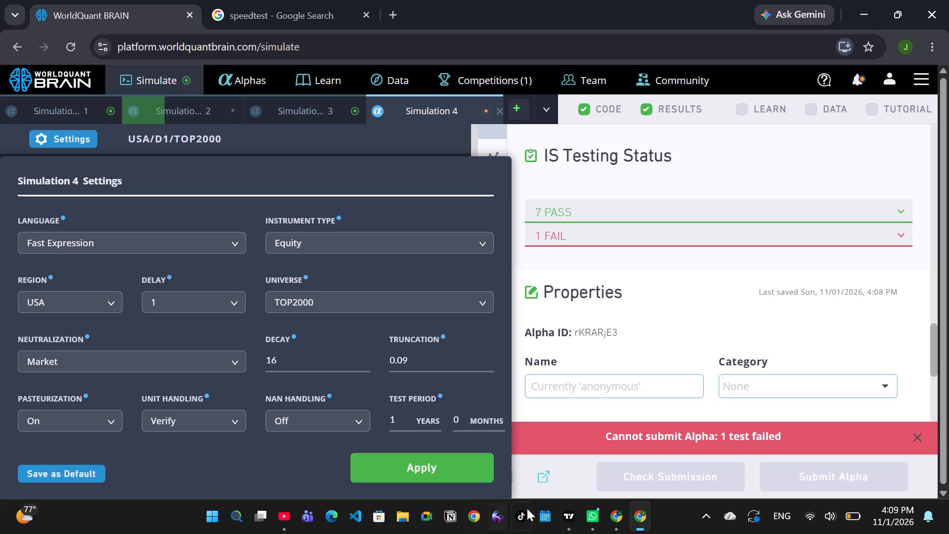
{"action": "left_click", "coordinate": [613, 516]}
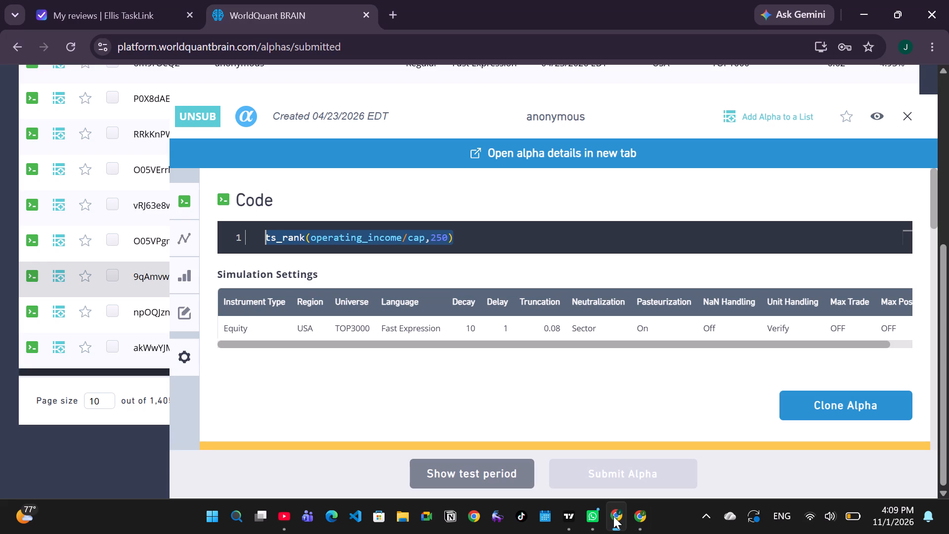
Switch to YouTube, move the playing video back to its most replayed part at 3:44, and put YouTube away.
{"action": "left_click", "coordinate": [286, 517]}
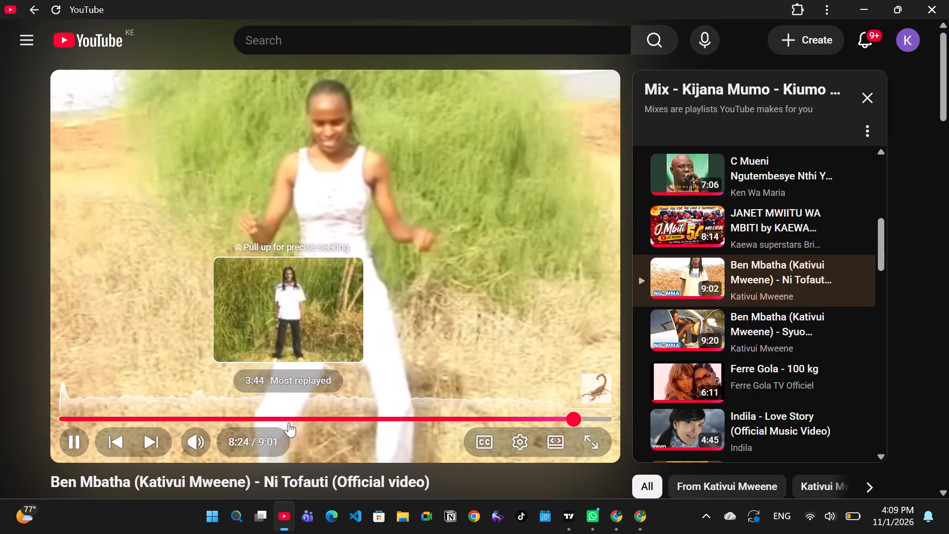
{"action": "left_click", "coordinate": [289, 422]}
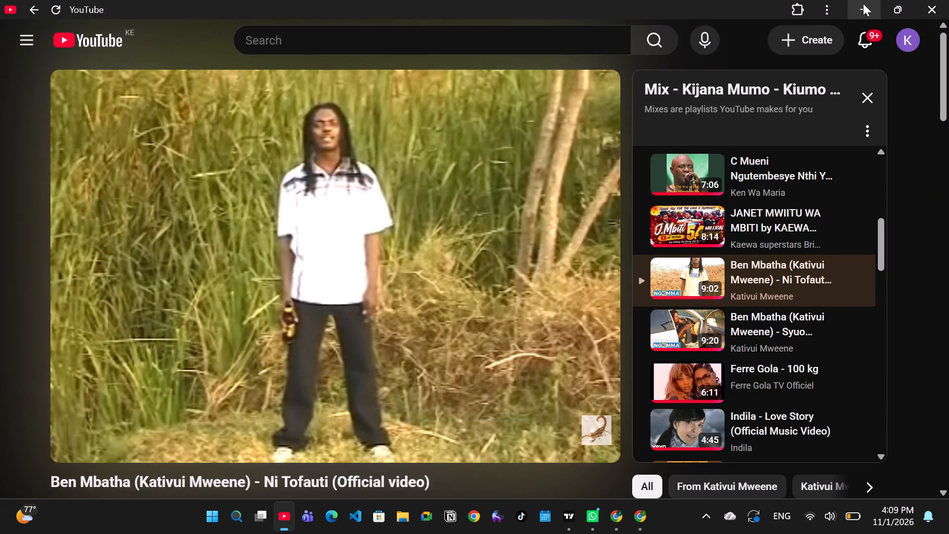
{"action": "left_click", "coordinate": [863, 3]}
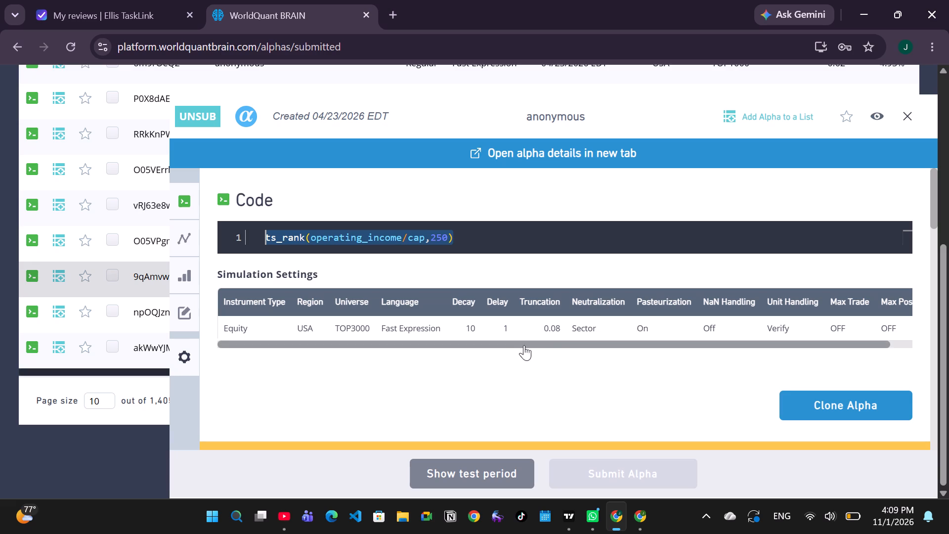
Set Simulation 4's universe to TOP3000, its neutralization to Sector and its truncation to 0.08.
{"action": "left_click", "coordinate": [851, 9]}
{"action": "left_click", "coordinate": [348, 312]}
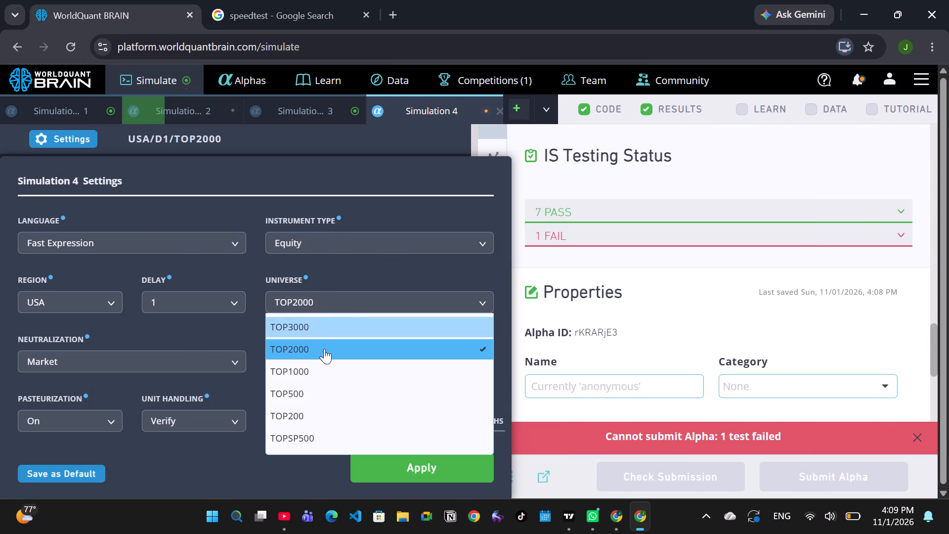
{"action": "left_click", "coordinate": [316, 320]}
{"action": "left_click", "coordinate": [122, 354]}
{"action": "left_click", "coordinate": [60, 429]}
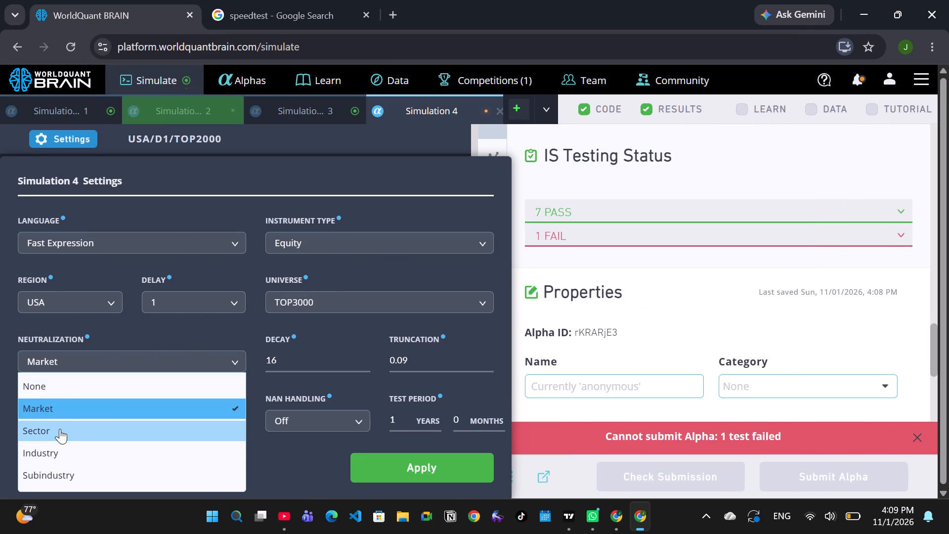
{"action": "left_click", "coordinate": [421, 358]}
{"action": "key", "text": "BackSpace"}
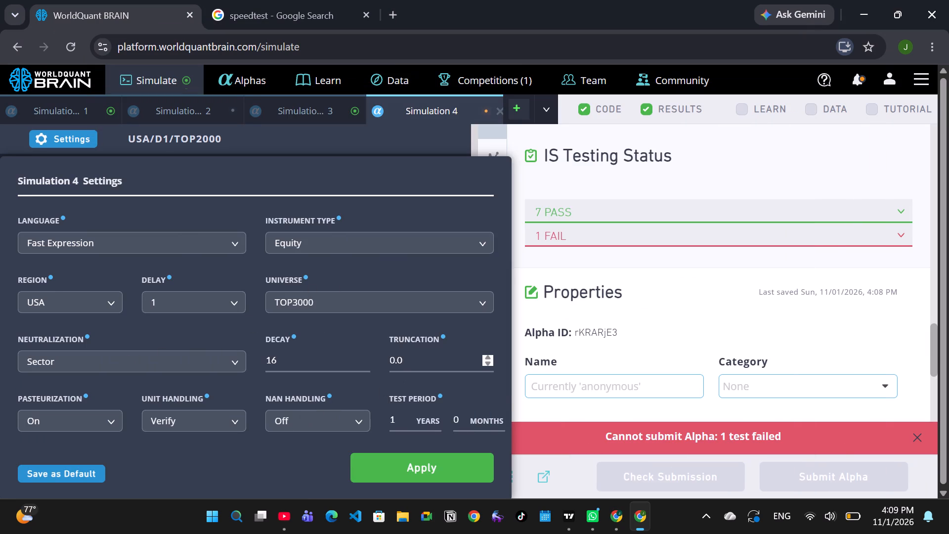
{"action": "key", "text": "8"}
Recheck the source alpha's settings, set Simulation 4's decay to 10, apply the settings and run the simulation.
{"action": "left_click", "coordinate": [615, 522]}
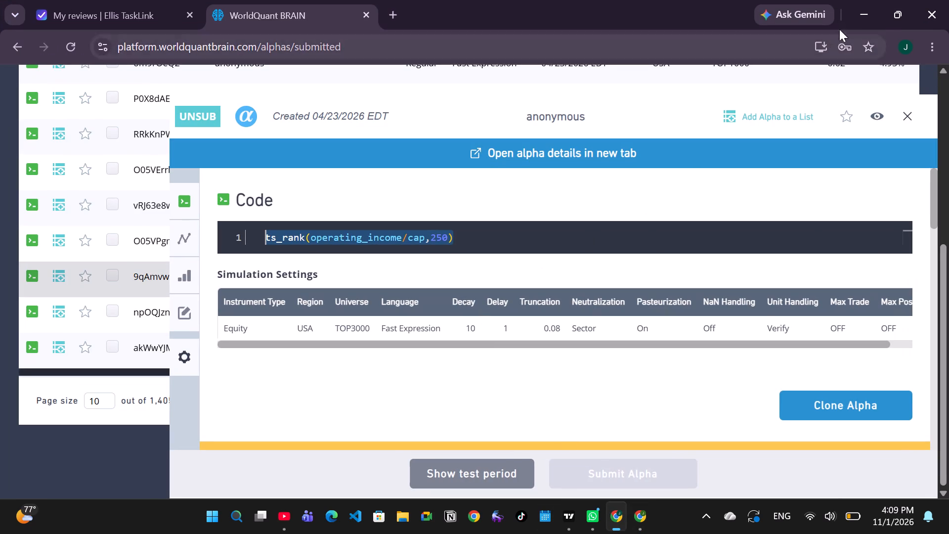
{"action": "left_click", "coordinate": [855, 12]}
{"action": "left_click", "coordinate": [286, 359]}
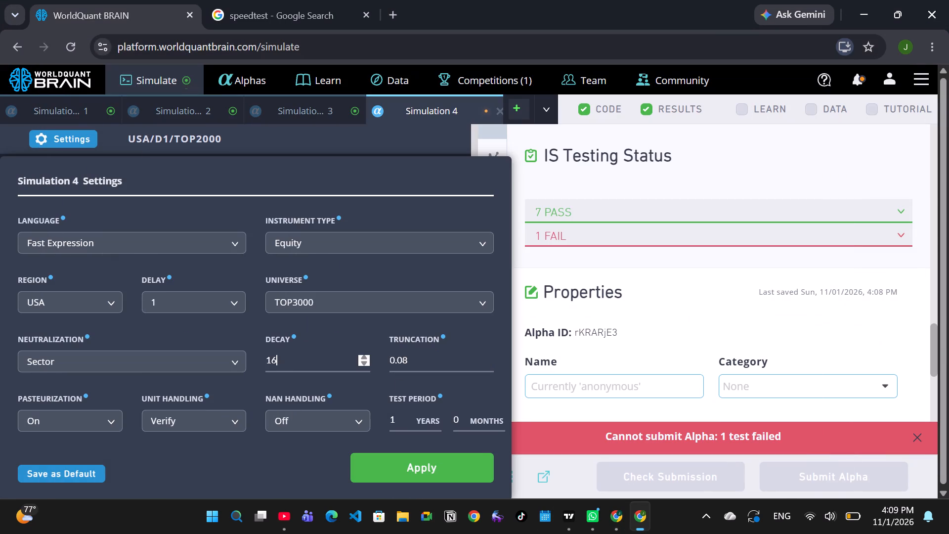
{"action": "key", "text": "BackSpace"}
{"action": "key", "text": "0"}
{"action": "key", "text": "Return"}
{"action": "left_click", "coordinate": [405, 462]}
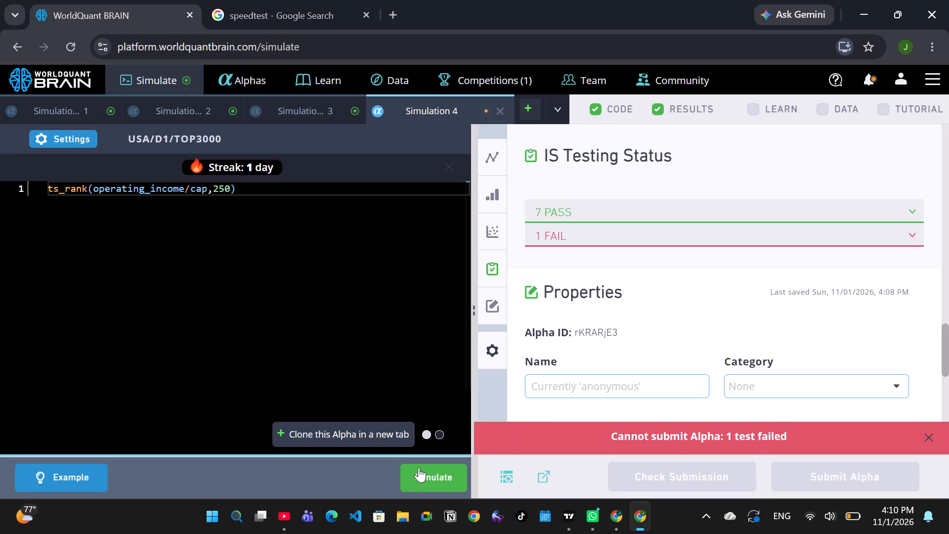
{"action": "left_click", "coordinate": [426, 475]}
Increase Simulation 3's decay, apply the settings and rerun the simulation.
{"action": "left_click", "coordinate": [325, 106]}
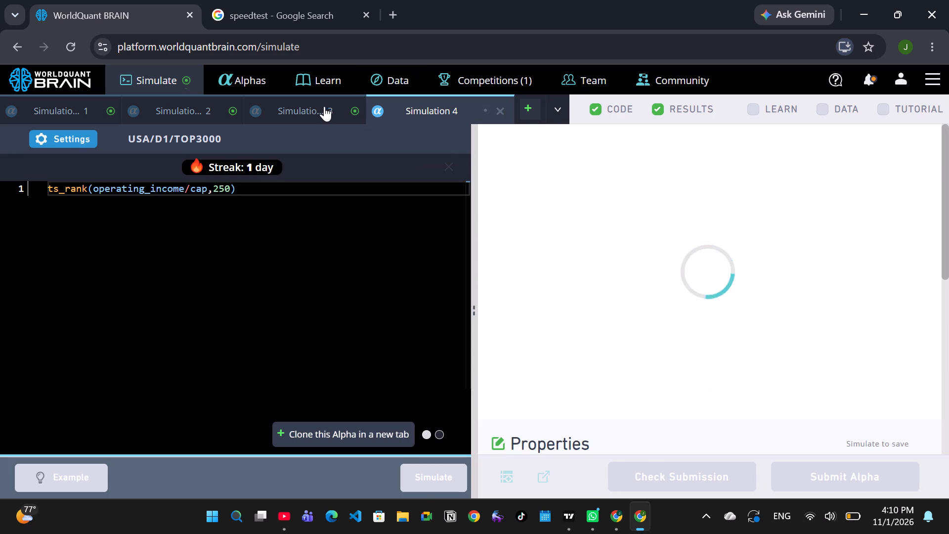
{"action": "left_click", "coordinate": [61, 144]}
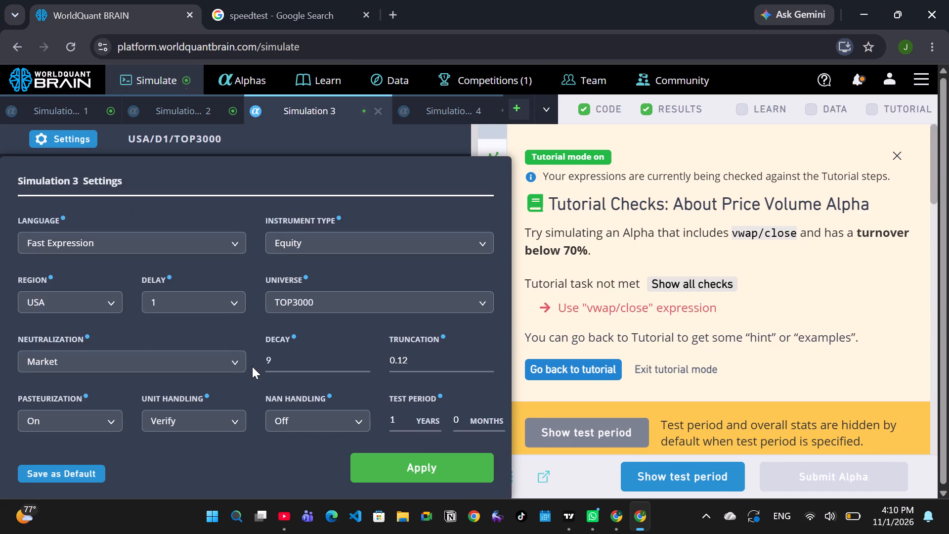
{"action": "triple_click", "coordinate": [364, 358]}
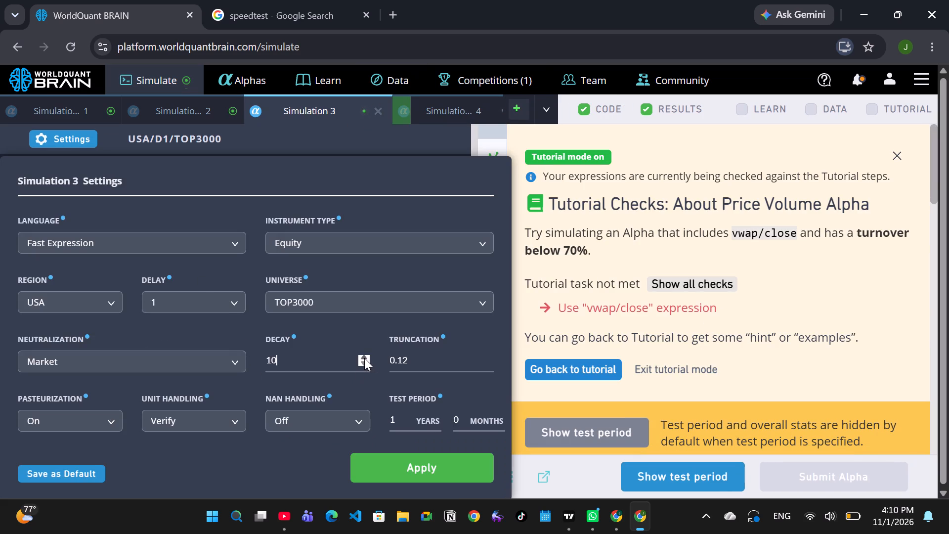
{"action": "left_click", "coordinate": [363, 356]}
{"action": "left_click", "coordinate": [471, 481]}
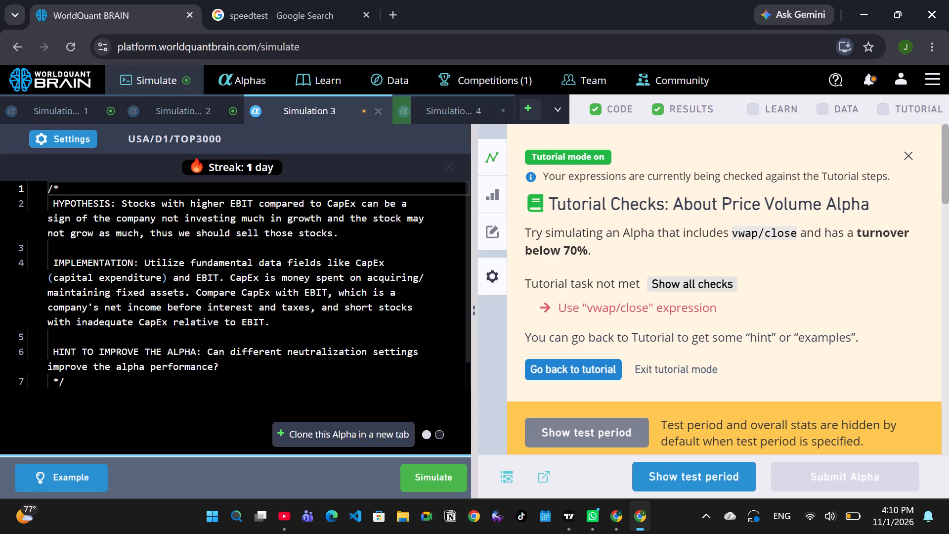
{"action": "left_click", "coordinate": [439, 479]}
Set Simulation 2's neutralization to Subindustry, apply the settings and rerun the simulation.
{"action": "left_click", "coordinate": [173, 127]}
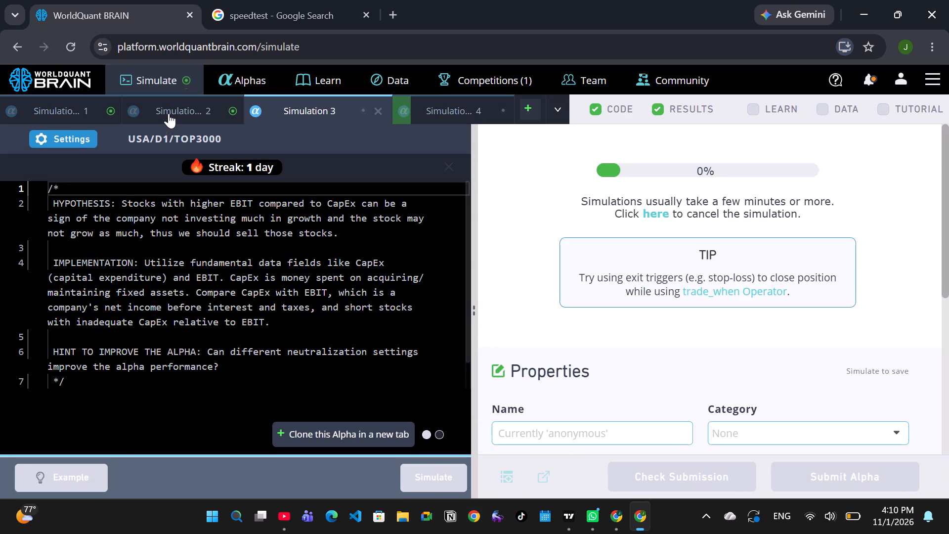
{"action": "left_click", "coordinate": [169, 113]}
{"action": "left_click", "coordinate": [74, 134]}
{"action": "left_click", "coordinate": [203, 345]}
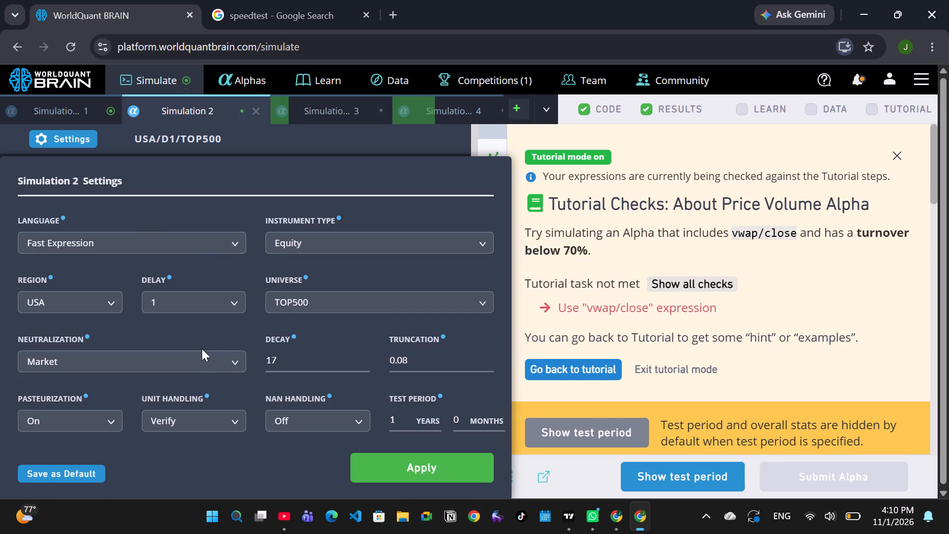
{"action": "left_click", "coordinate": [199, 358]}
{"action": "left_click", "coordinate": [88, 473]}
{"action": "left_click", "coordinate": [457, 478]}
{"action": "left_click", "coordinate": [419, 478]}
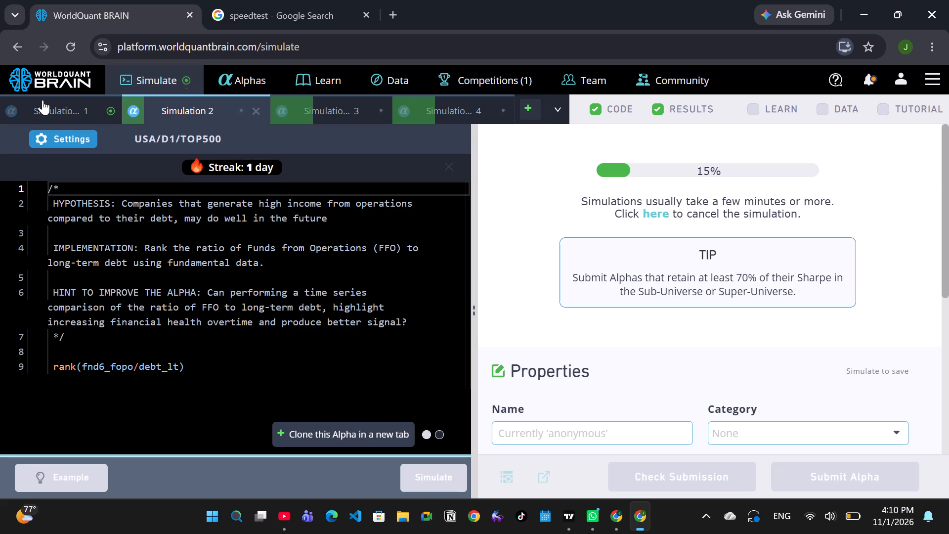
Set Simulation 1's neutralization to Market and its universe to TOPSP500, and apply the settings.
{"action": "left_click", "coordinate": [58, 116]}
{"action": "left_click", "coordinate": [79, 136]}
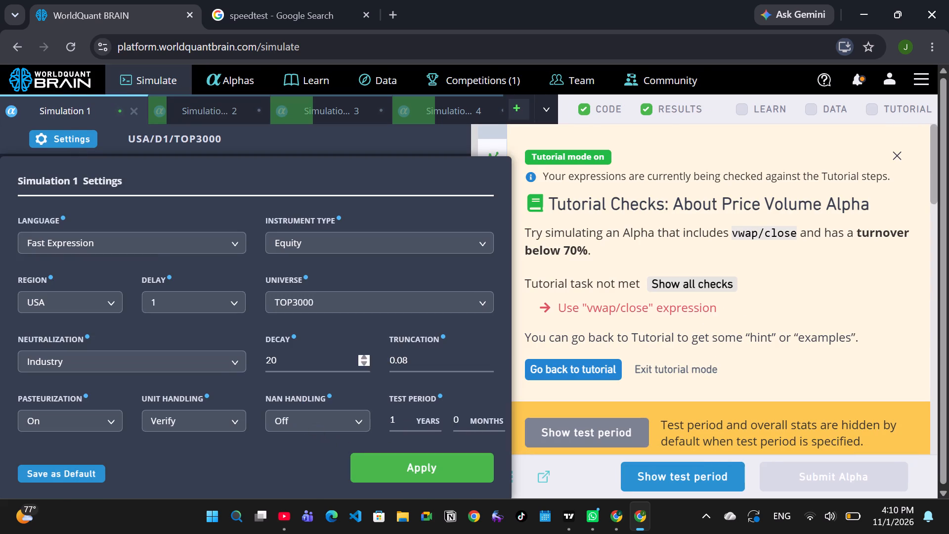
{"action": "left_click", "coordinate": [230, 362]}
{"action": "left_click", "coordinate": [35, 404]}
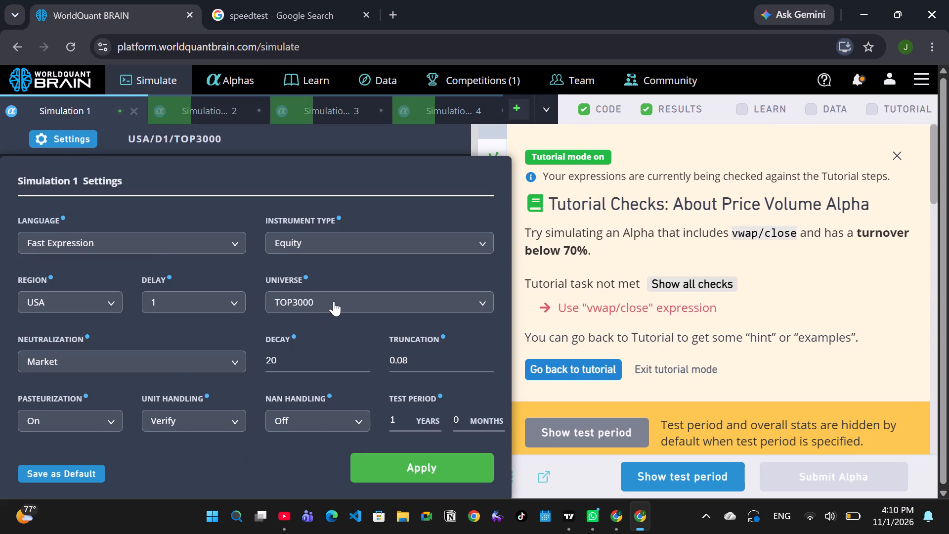
{"action": "left_click", "coordinate": [334, 301]}
{"action": "left_click", "coordinate": [316, 431]}
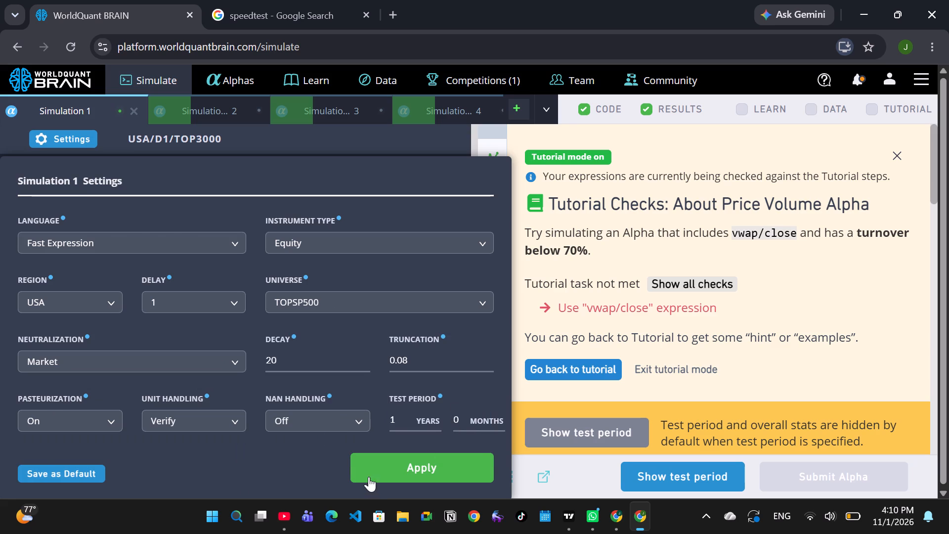
{"action": "left_click", "coordinate": [369, 470]}
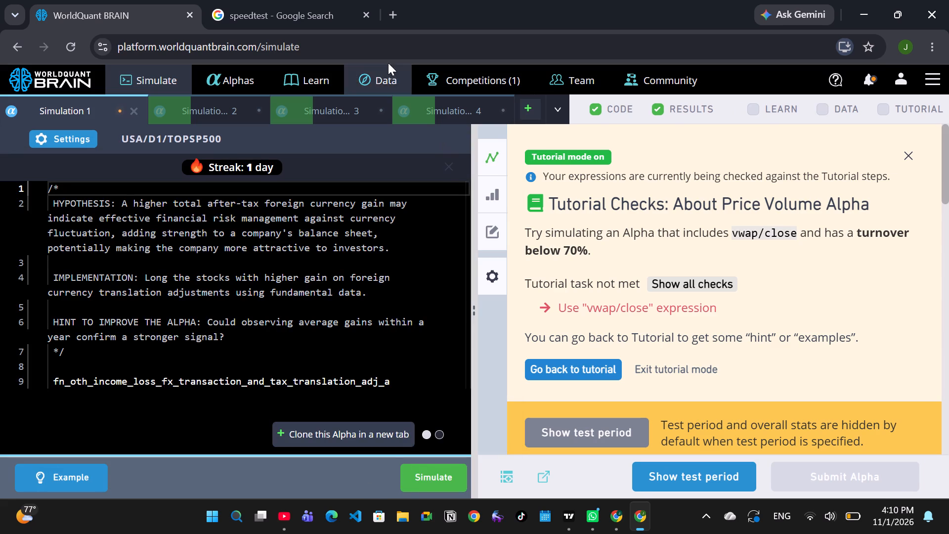
Switch to the speedtest search results, start an internet speed test and close it.
{"action": "left_click", "coordinate": [312, 9]}
{"action": "left_click", "coordinate": [486, 376]}
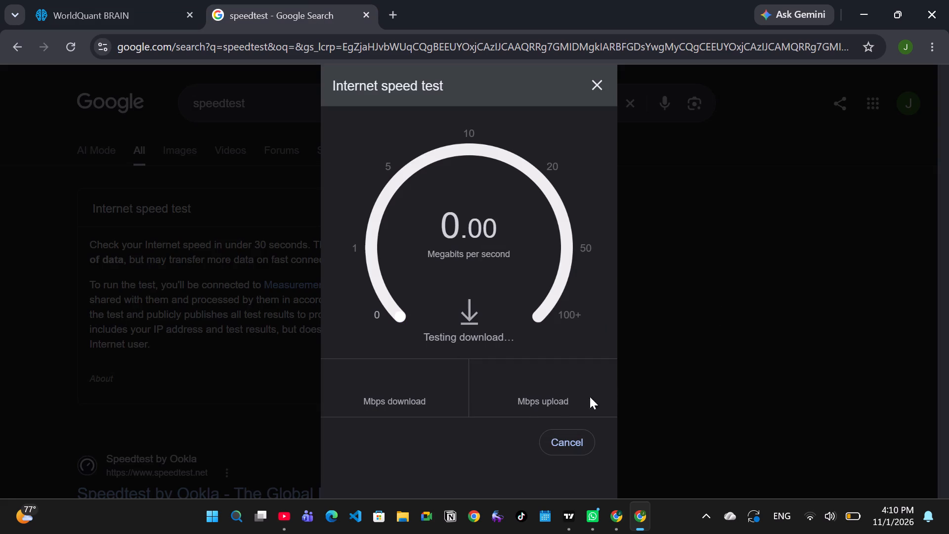
{"action": "left_click_drag", "start_coordinate": [389, 311], "coordinate": [389, 304]}
{"action": "left_click_drag", "start_coordinate": [389, 304], "coordinate": [379, 202]}
{"action": "left_click", "coordinate": [681, 307]}
{"action": "left_click", "coordinate": [593, 85]}
Return to the WorldQuant BRAIN simulations and run Simulation 1.
{"action": "left_click", "coordinate": [108, 5]}
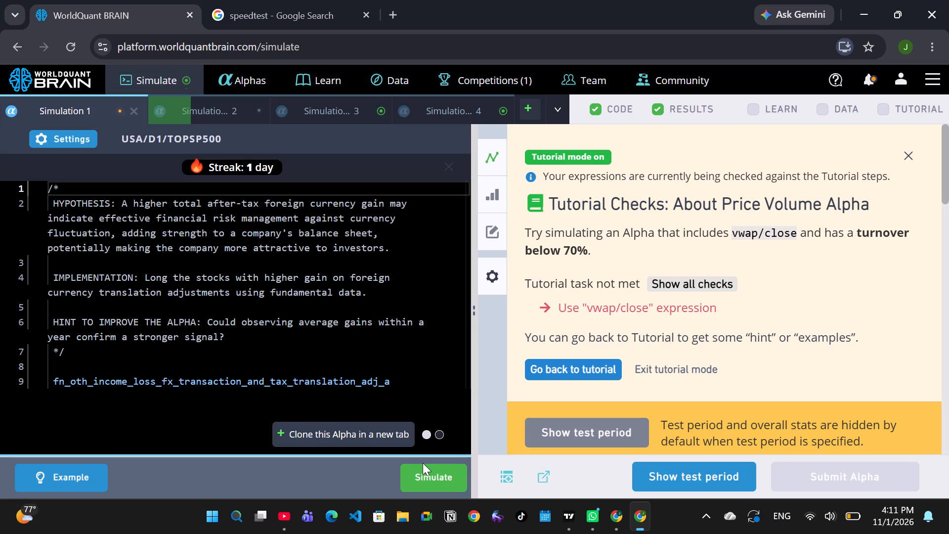
{"action": "left_click", "coordinate": [431, 479]}
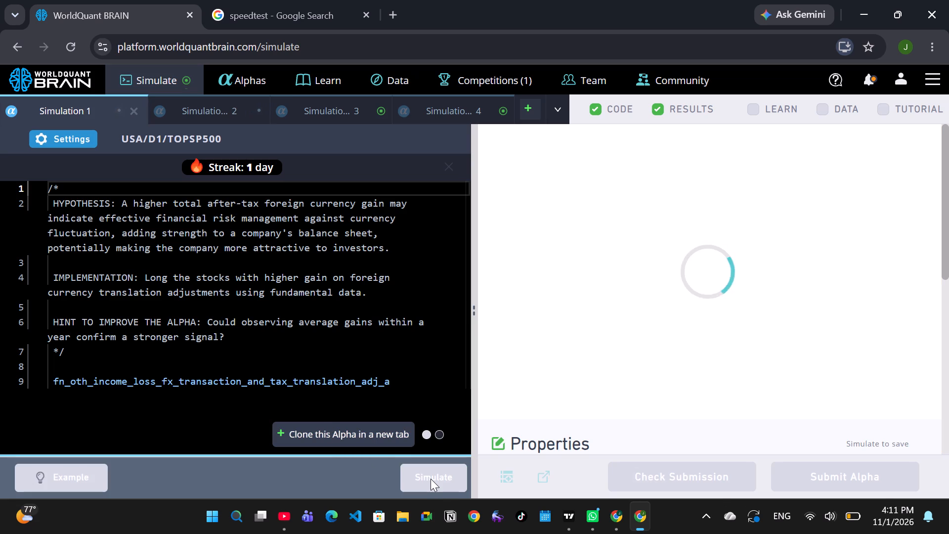
Show Simulation 4's test period and review its results and IS testing status.
{"action": "left_click", "coordinate": [462, 104]}
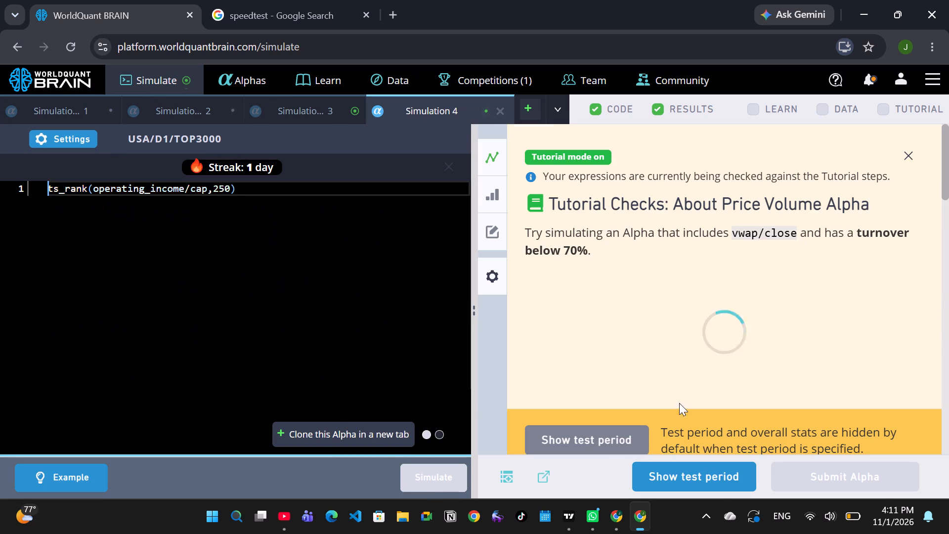
{"action": "left_click", "coordinate": [727, 480]}
{"action": "scroll", "coordinate": [628, 268], "scroll_direction": "down", "scroll_amount": 20}
{"action": "scroll", "coordinate": [628, 268], "scroll_direction": "down", "scroll_amount": 20}
{"action": "scroll", "coordinate": [628, 268], "scroll_direction": "down", "scroll_amount": 6}
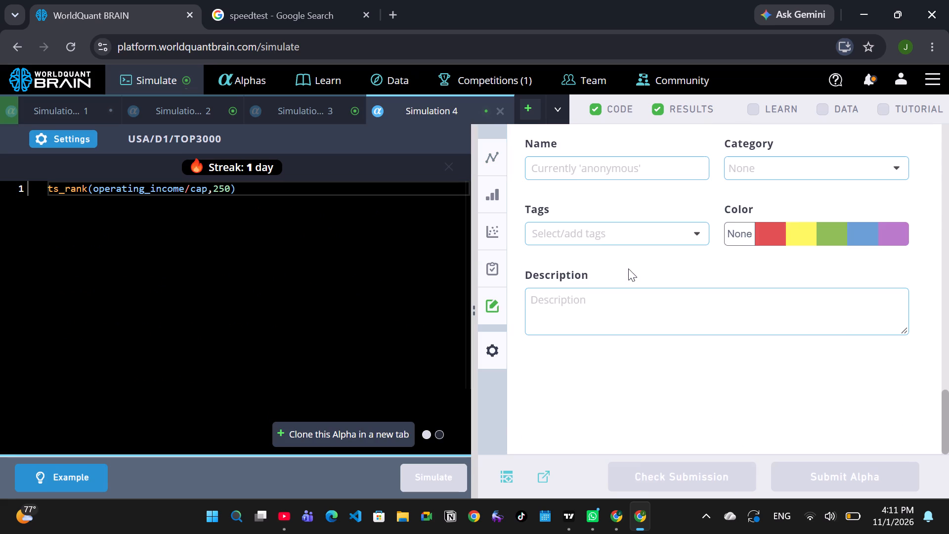
{"action": "scroll", "coordinate": [628, 268], "scroll_direction": "down", "scroll_amount": 17}
{"action": "scroll", "coordinate": [690, 310], "scroll_direction": "up", "scroll_amount": 7}
{"action": "scroll", "coordinate": [690, 307], "scroll_direction": "down", "scroll_amount": 13}
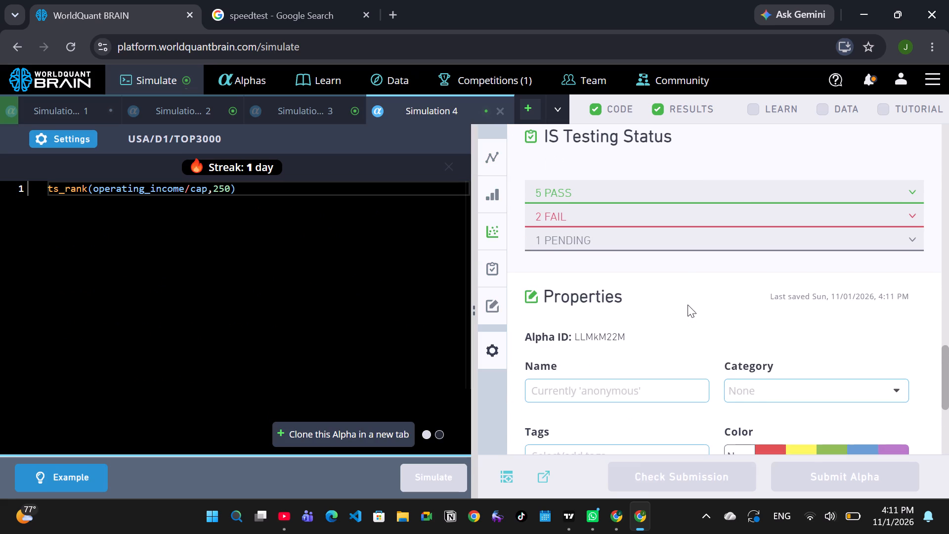
Set Simulation 4's neutralization to Market, apply the settings and rerun the simulation.
{"action": "left_click", "coordinate": [83, 139]}
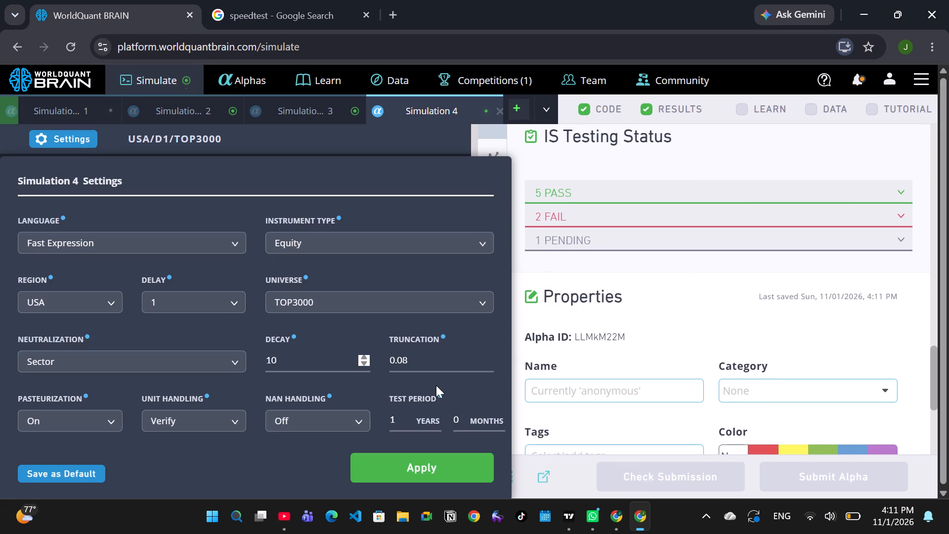
{"action": "left_click", "coordinate": [227, 364]}
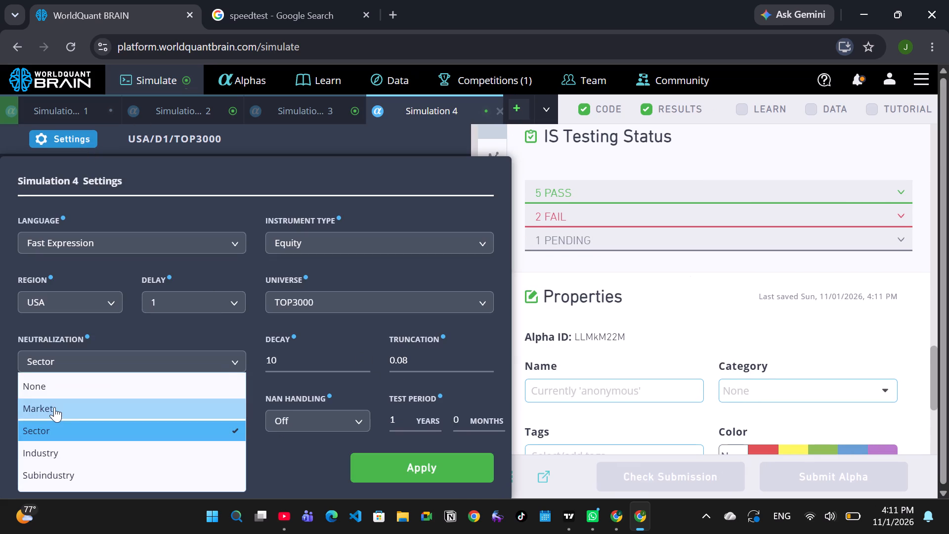
{"action": "left_click", "coordinate": [54, 407]}
{"action": "left_click", "coordinate": [427, 466]}
{"action": "left_click", "coordinate": [433, 471]}
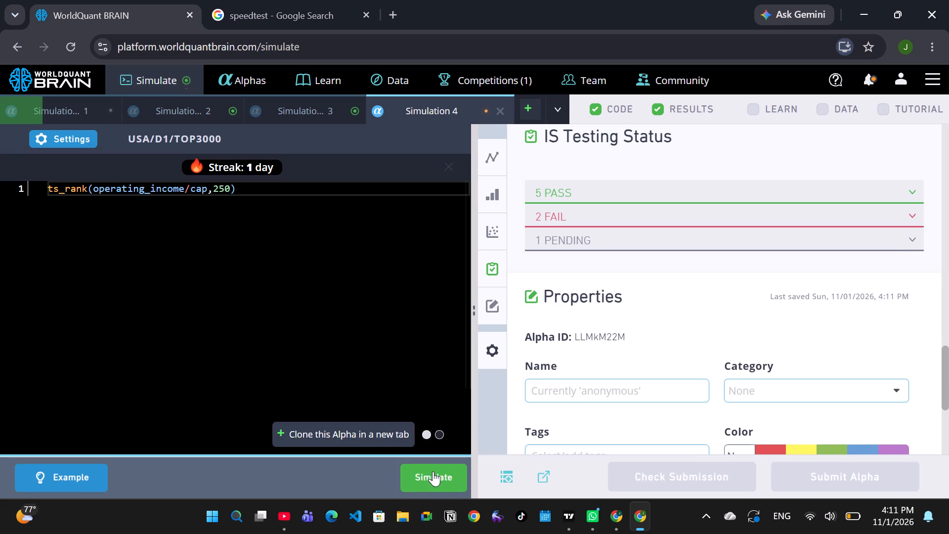
In the browser window listing unsubmitted alphas, examine the code and simulation settings of alphas O05VPgm1, vRJ63e8w and O05VErrb.
{"action": "left_click", "coordinate": [317, 117]}
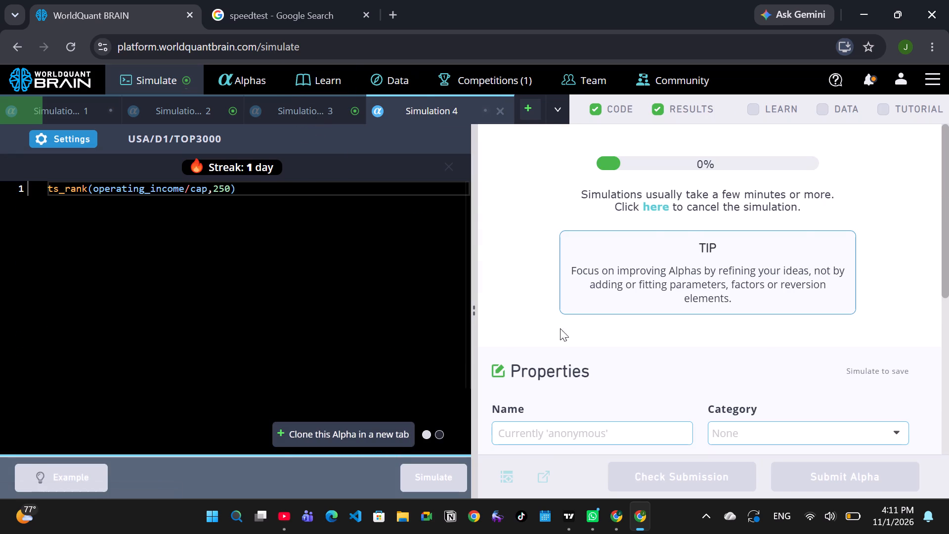
{"action": "left_click", "coordinate": [615, 523]}
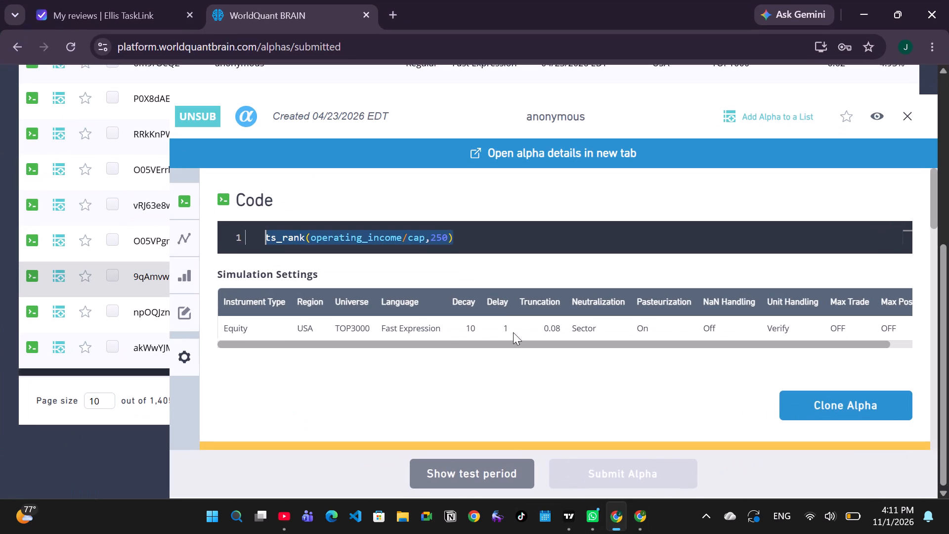
{"action": "left_click", "coordinate": [903, 121]}
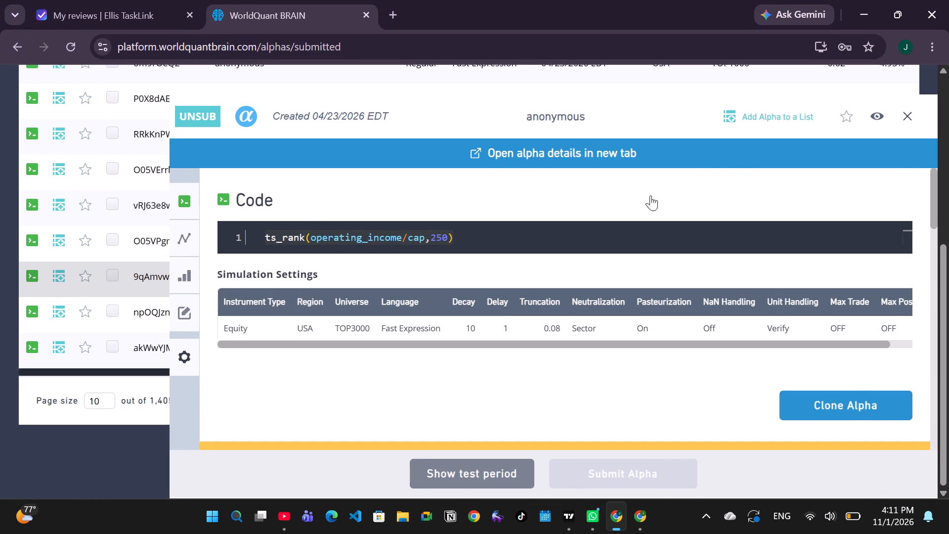
{"action": "double_click", "coordinate": [372, 245]}
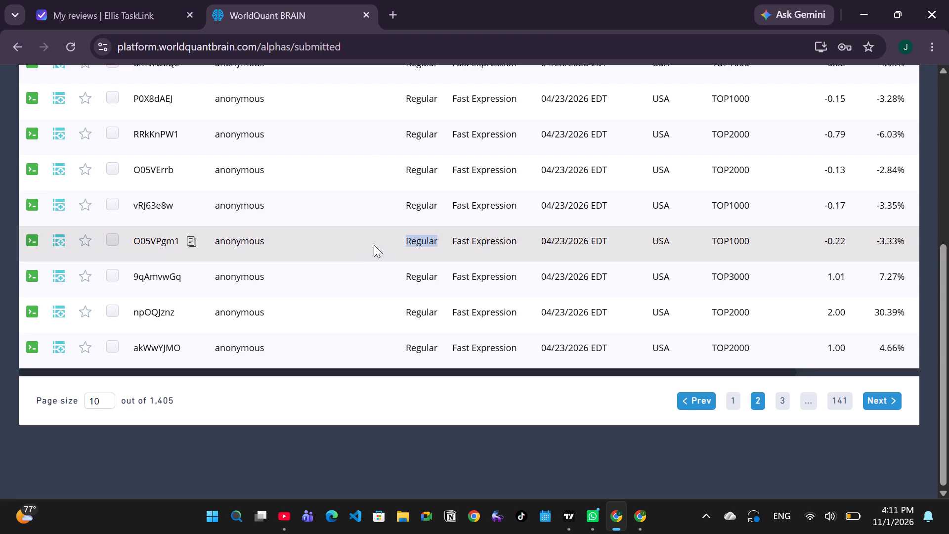
{"action": "double_click", "coordinate": [525, 252]}
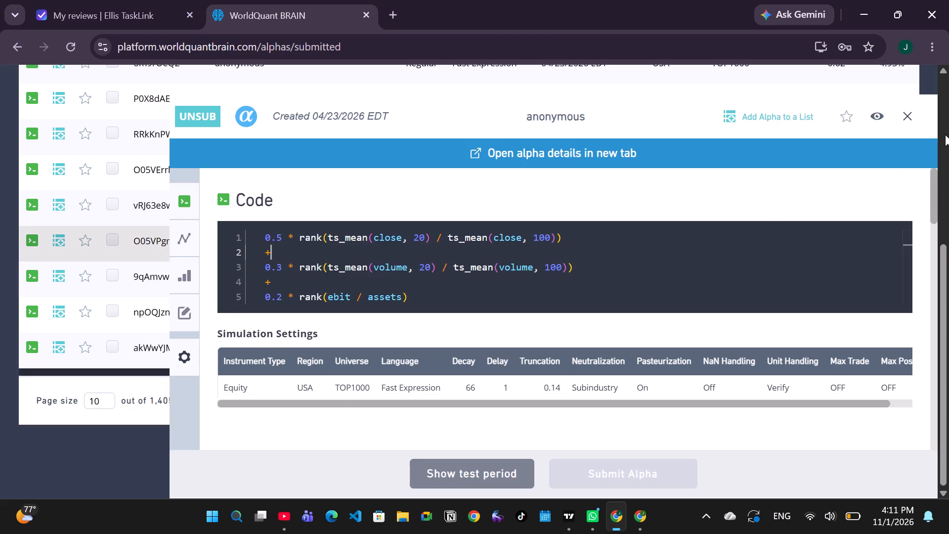
{"action": "left_click", "coordinate": [906, 120]}
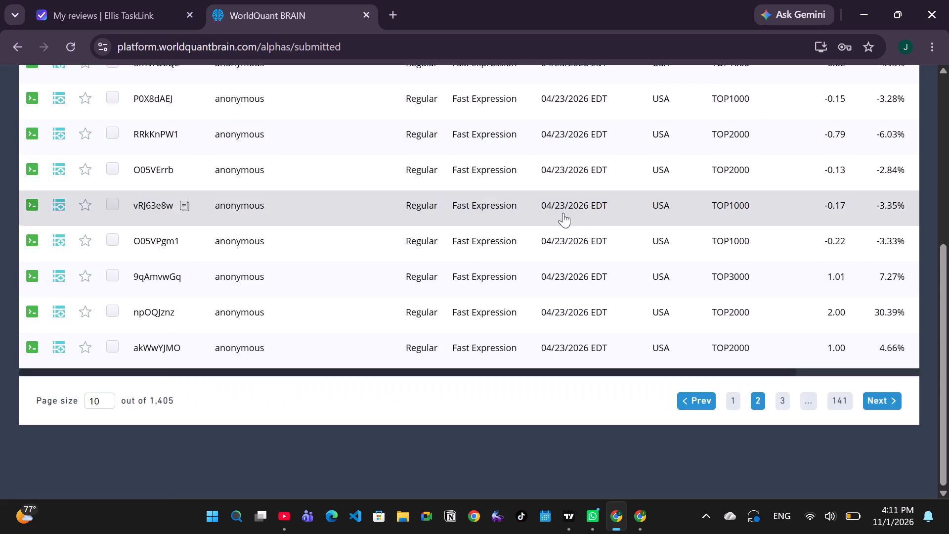
{"action": "double_click", "coordinate": [346, 205]}
{"action": "left_click", "coordinate": [910, 122]}
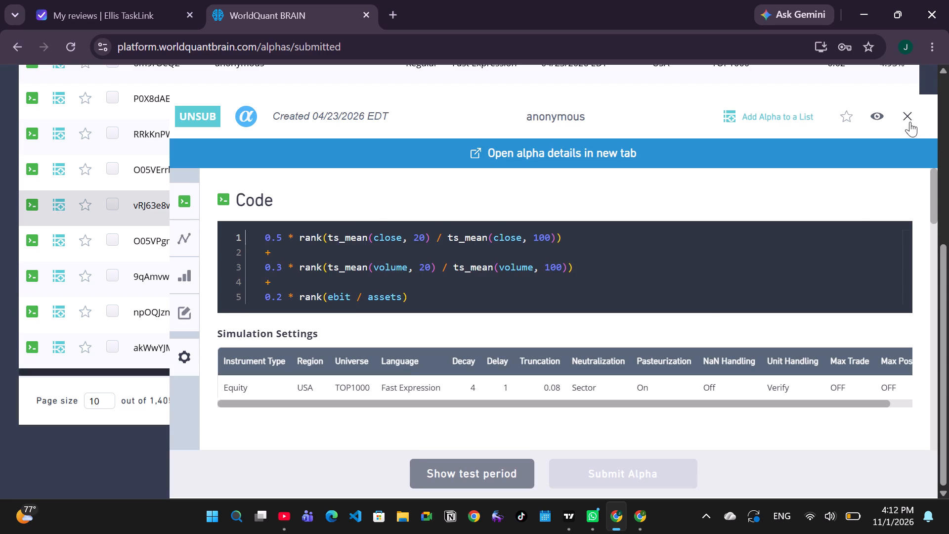
{"action": "double_click", "coordinate": [127, 176]}
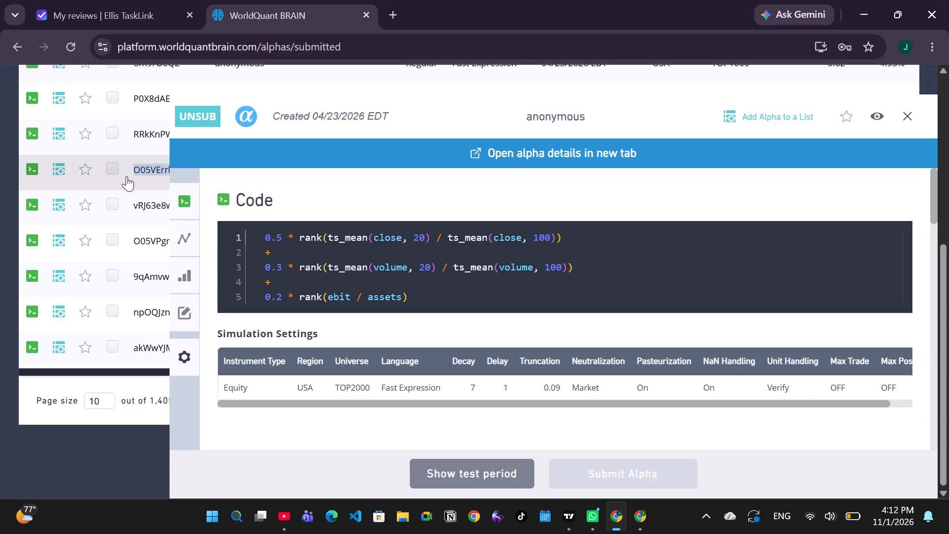
{"action": "left_click", "coordinate": [914, 118]}
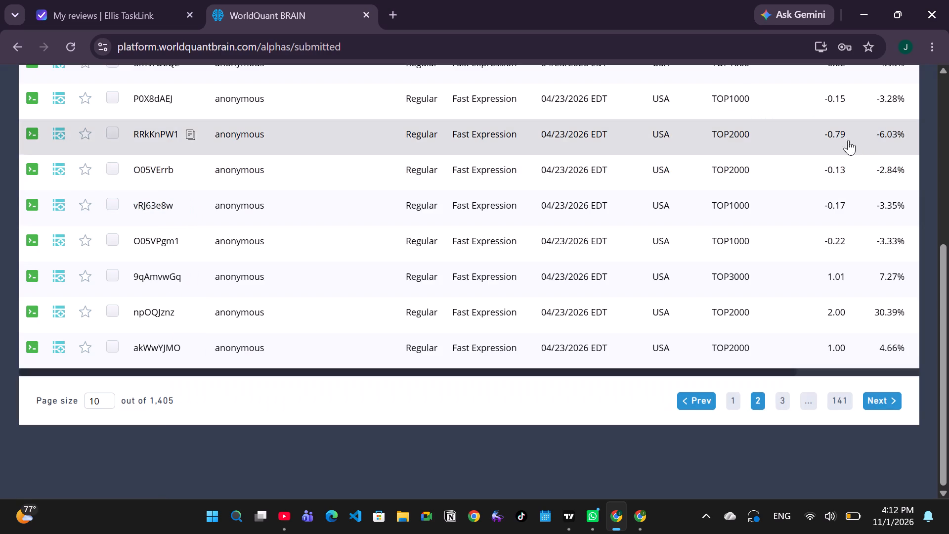
Go to page 3 of the unsubmitted alphas, look through the list and open the details of alpha mLx133mE.
{"action": "scroll", "coordinate": [636, 168], "scroll_direction": "up", "scroll_amount": 2}
{"action": "scroll", "coordinate": [521, 266], "scroll_direction": "down", "scroll_amount": 1}
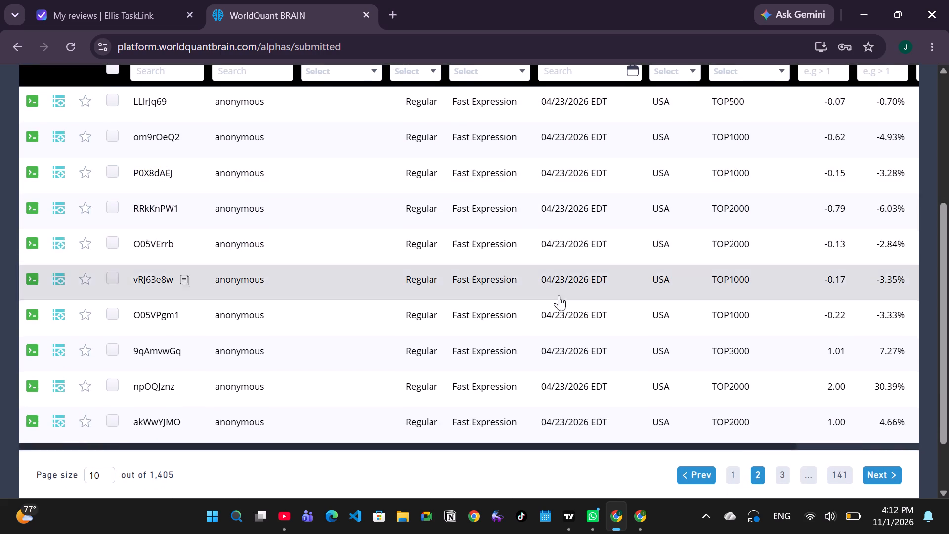
{"action": "left_click", "coordinate": [776, 476]}
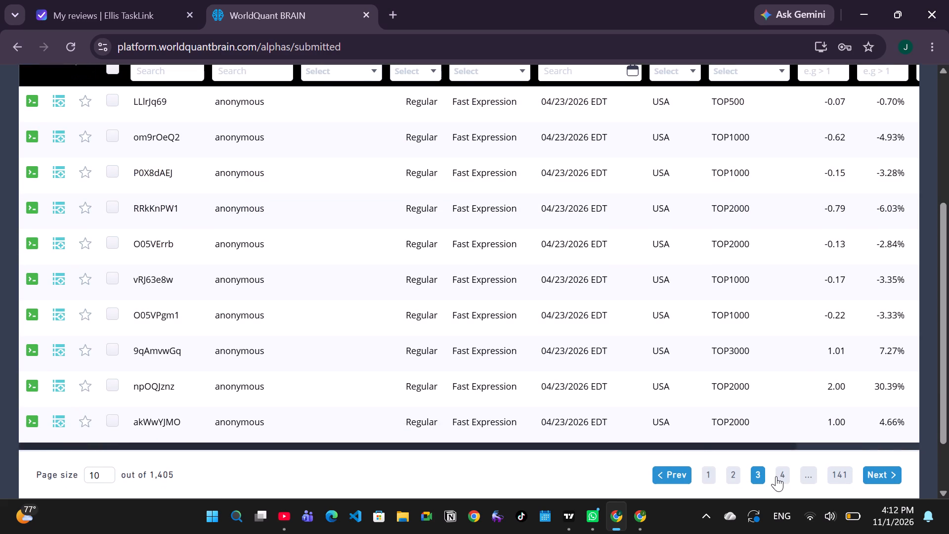
{"action": "scroll", "coordinate": [476, 381], "scroll_direction": "down", "scroll_amount": 1}
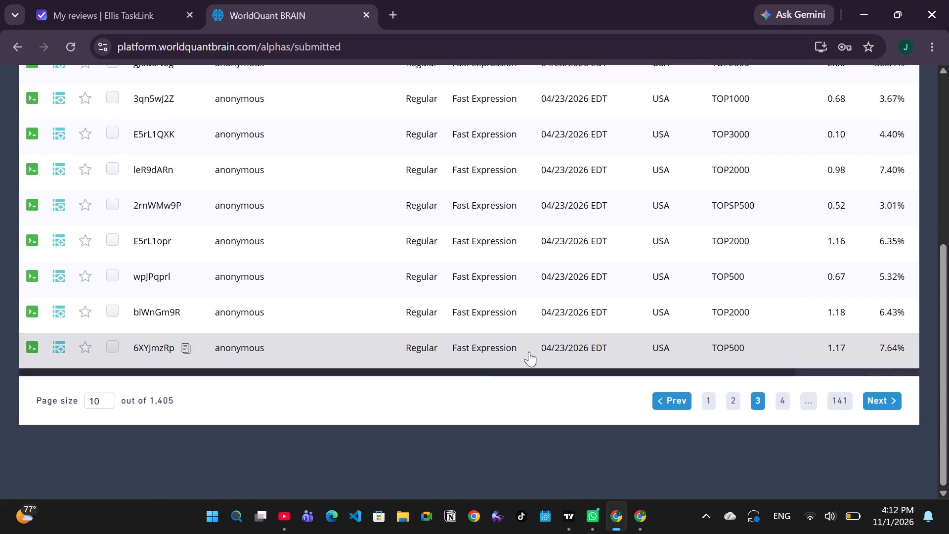
{"action": "scroll", "coordinate": [441, 302], "scroll_direction": "up", "scroll_amount": 3}
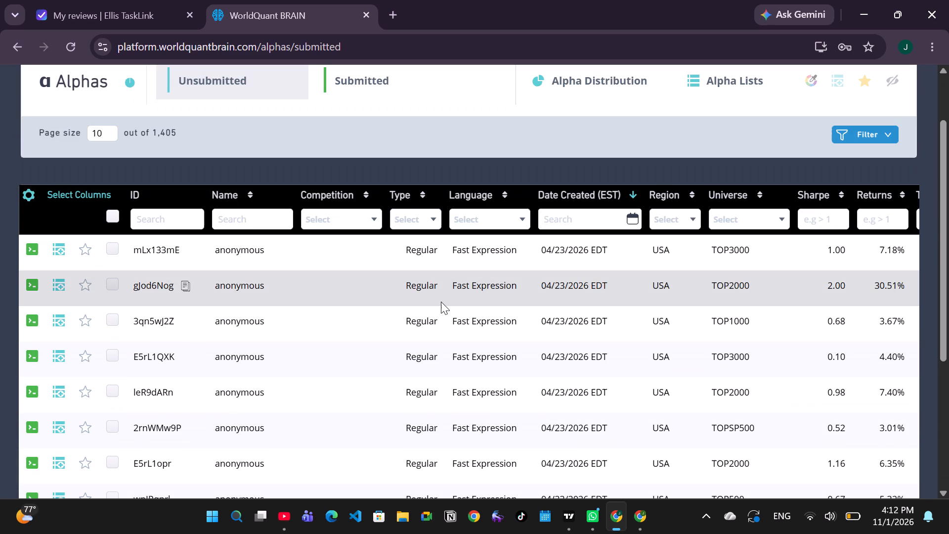
{"action": "double_click", "coordinate": [484, 252]}
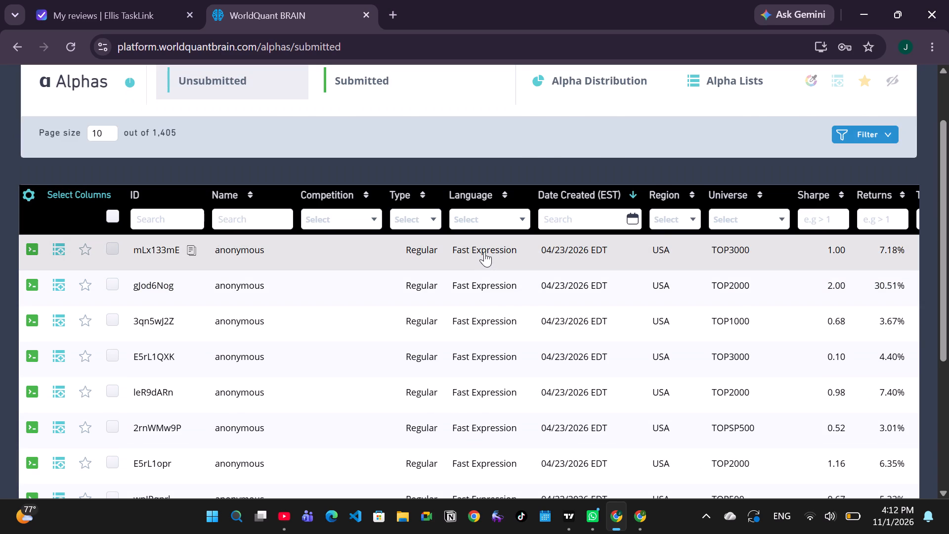
Examine the code and simulation settings of unsubmitted alphas mLx133mE, gJod6Nog, E5rL1QXK and 2rnWMw9P.
{"action": "left_click_drag", "start_coordinate": [464, 239], "coordinate": [235, 236]}
{"action": "left_click_drag", "start_coordinate": [236, 236], "coordinate": [255, 234]}
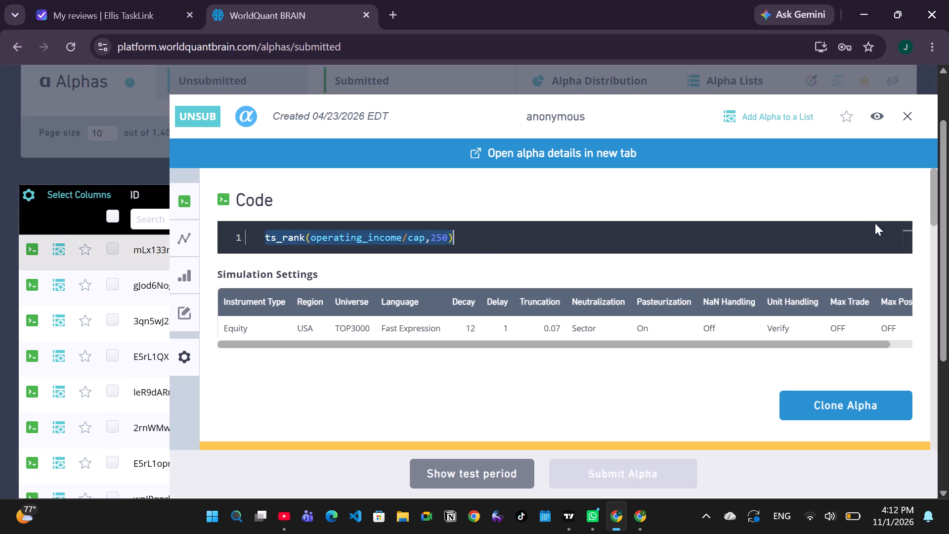
{"action": "left_click", "coordinate": [910, 115]}
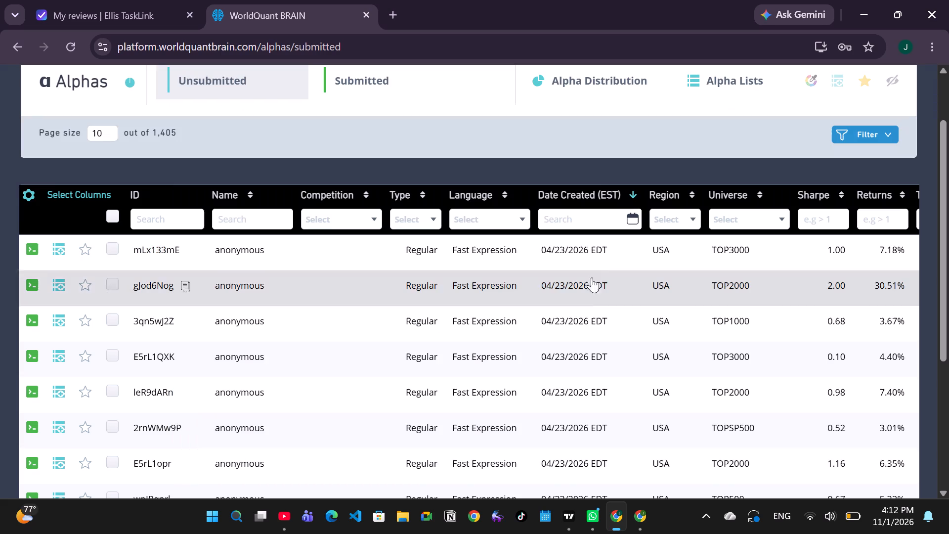
{"action": "double_click", "coordinate": [465, 290]}
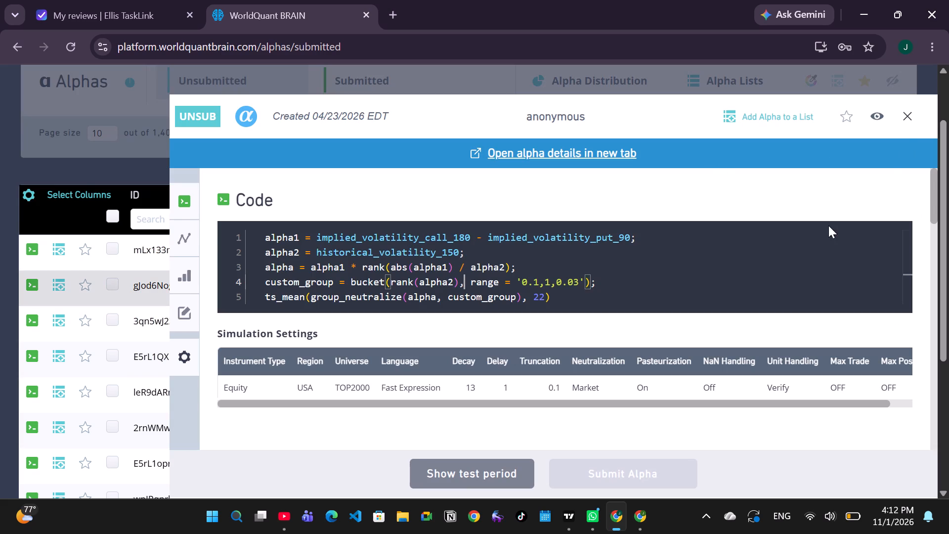
{"action": "left_click", "coordinate": [910, 119]}
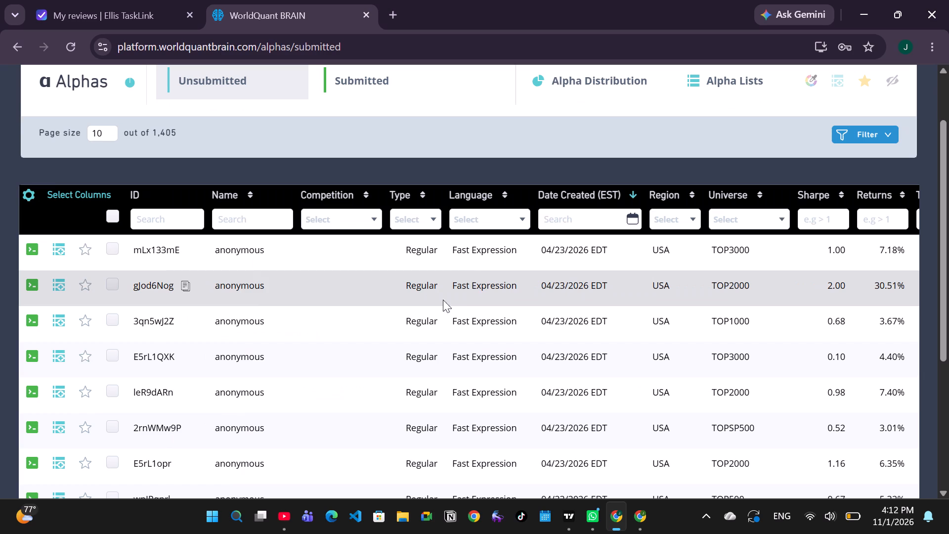
{"action": "double_click", "coordinate": [527, 360]}
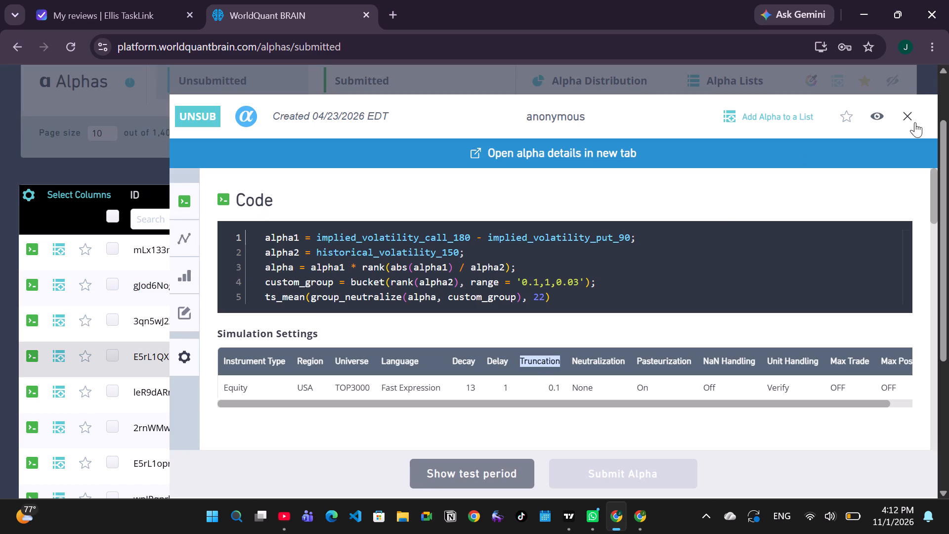
{"action": "left_click", "coordinate": [906, 111]}
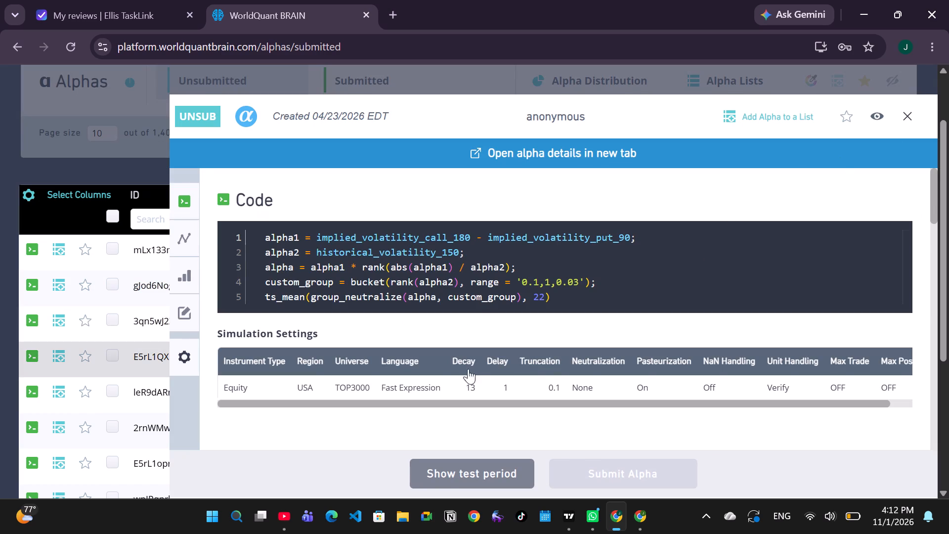
{"action": "double_click", "coordinate": [433, 428]}
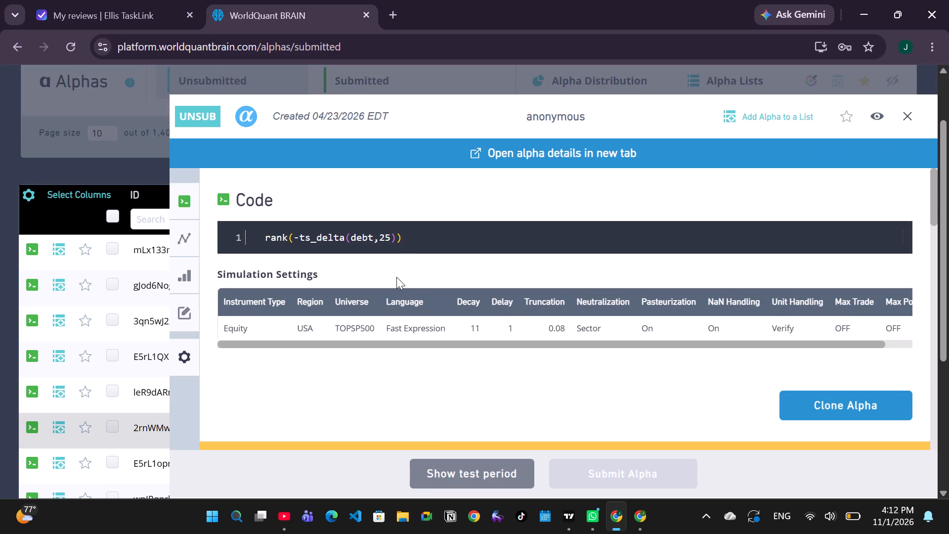
{"action": "left_click", "coordinate": [908, 116]}
Copy the code ts_rank(operating_income/cap,250) from alpha E5rL1opr into a new simulation, Simulation 5, in the simulation window.
{"action": "double_click", "coordinate": [180, 462]}
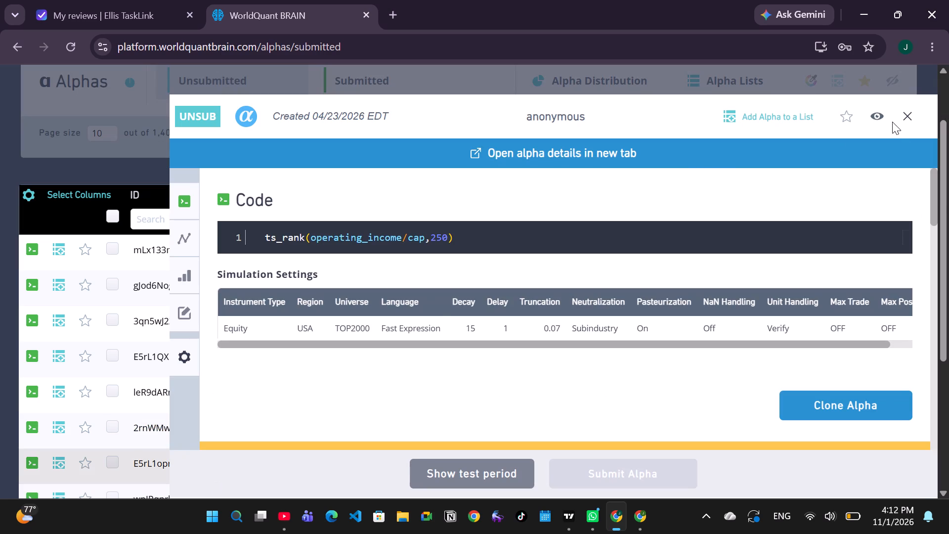
{"action": "left_click_drag", "start_coordinate": [461, 243], "coordinate": [246, 244]}
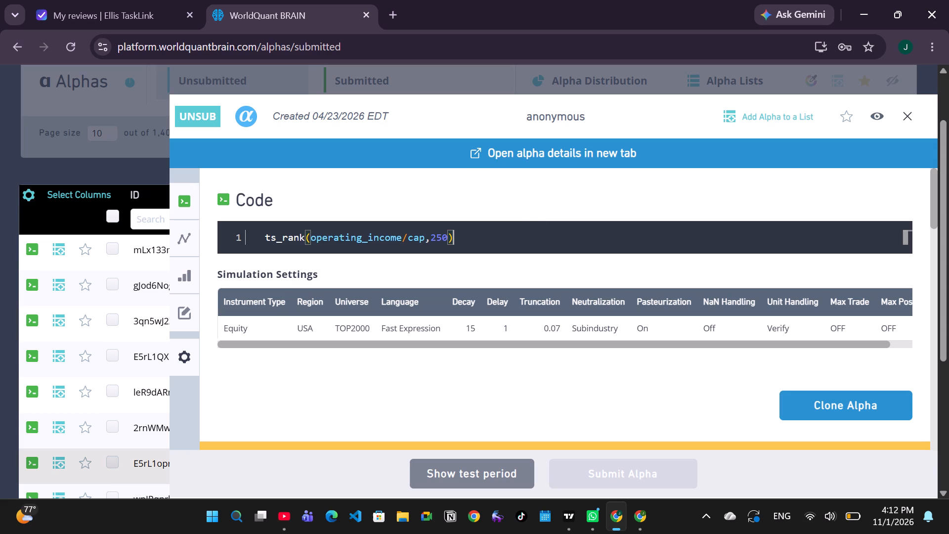
{"action": "left_click_drag", "start_coordinate": [246, 244], "coordinate": [264, 232]}
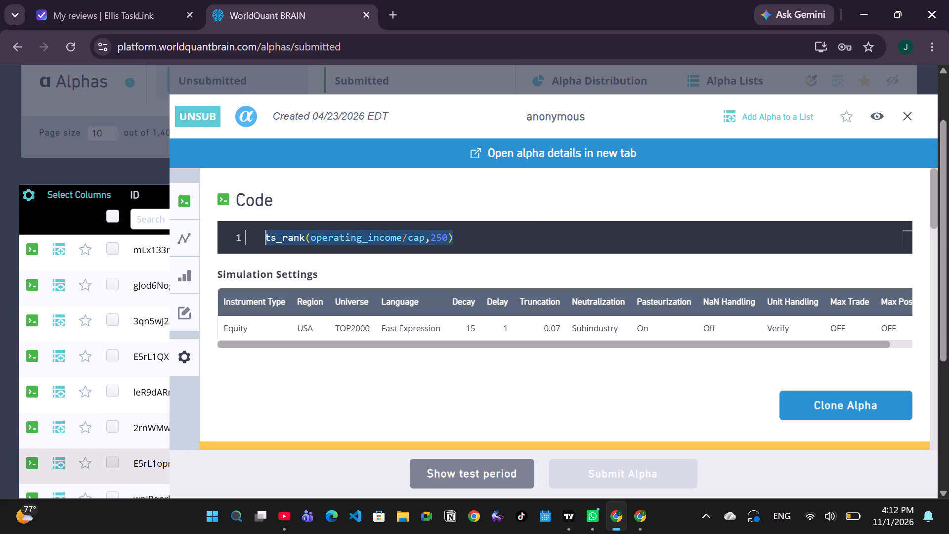
{"action": "key", "text": "ctrl+c"}
{"action": "left_click", "coordinate": [634, 518]}
{"action": "left_click", "coordinate": [427, 110]}
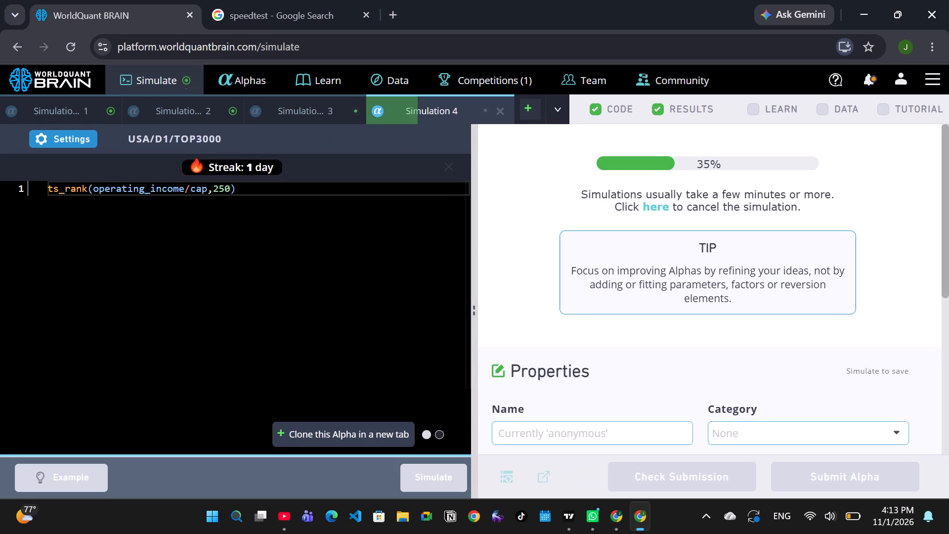
{"action": "left_click", "coordinate": [534, 109]}
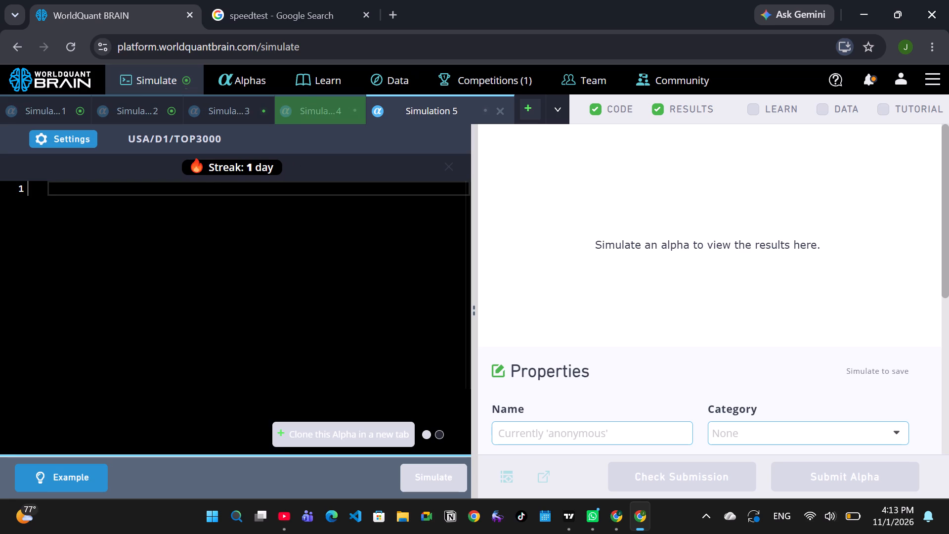
{"action": "key", "text": "ctrl+v"}
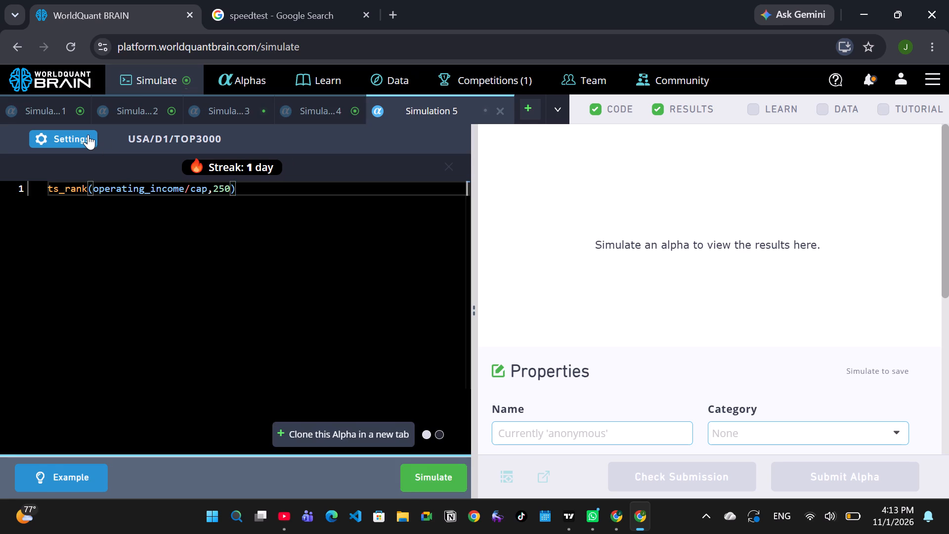
{"action": "left_click", "coordinate": [88, 134]}
Show Simulation 4's test period and review its chart, summary and IS testing status.
{"action": "left_click", "coordinate": [327, 114]}
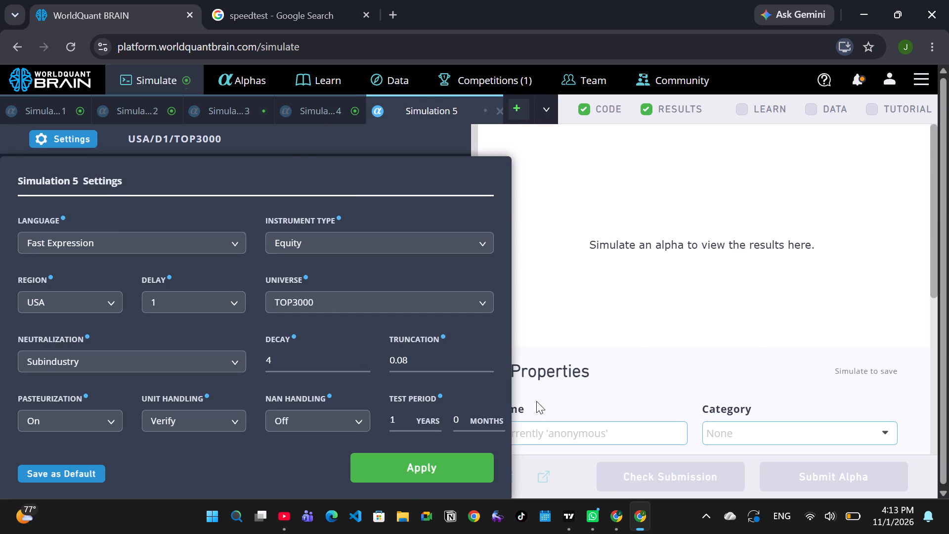
{"action": "left_click", "coordinate": [646, 472]}
{"action": "scroll", "coordinate": [632, 318], "scroll_direction": "down", "scroll_amount": 5}
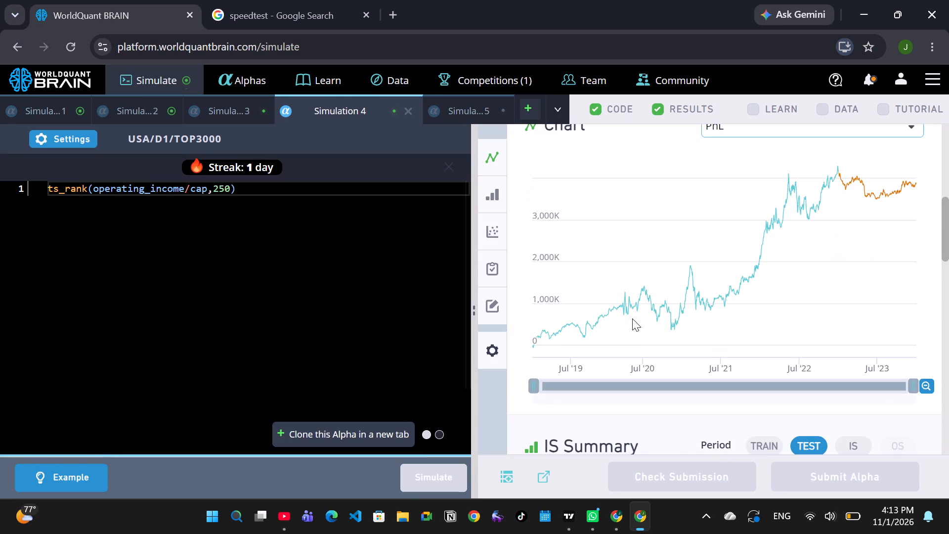
{"action": "scroll", "coordinate": [633, 320], "scroll_direction": "down", "scroll_amount": 18}
{"action": "scroll", "coordinate": [638, 325], "scroll_direction": "down", "scroll_amount": 3}
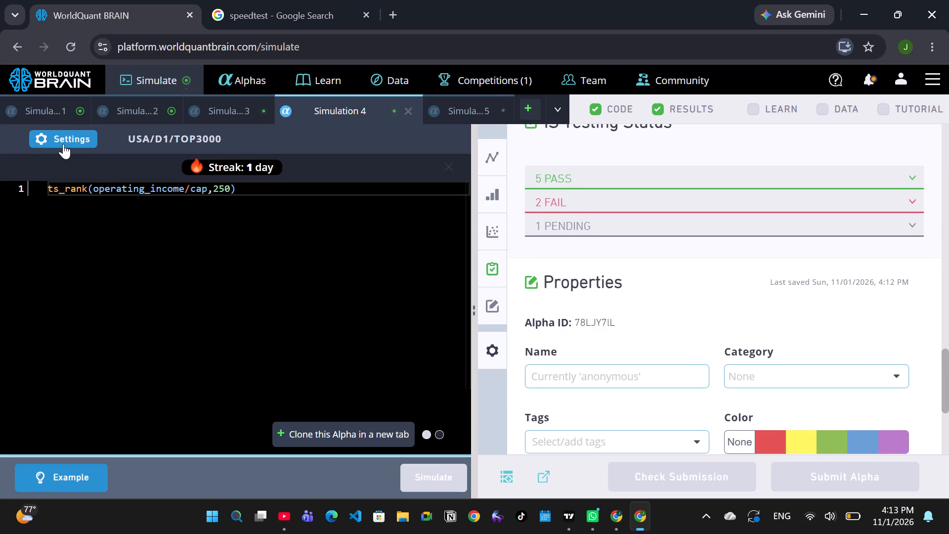
Set Simulation 4's neutralization to Subindustry and its universe to TOP2000.
{"action": "left_click", "coordinate": [63, 144]}
{"action": "left_click", "coordinate": [171, 369]}
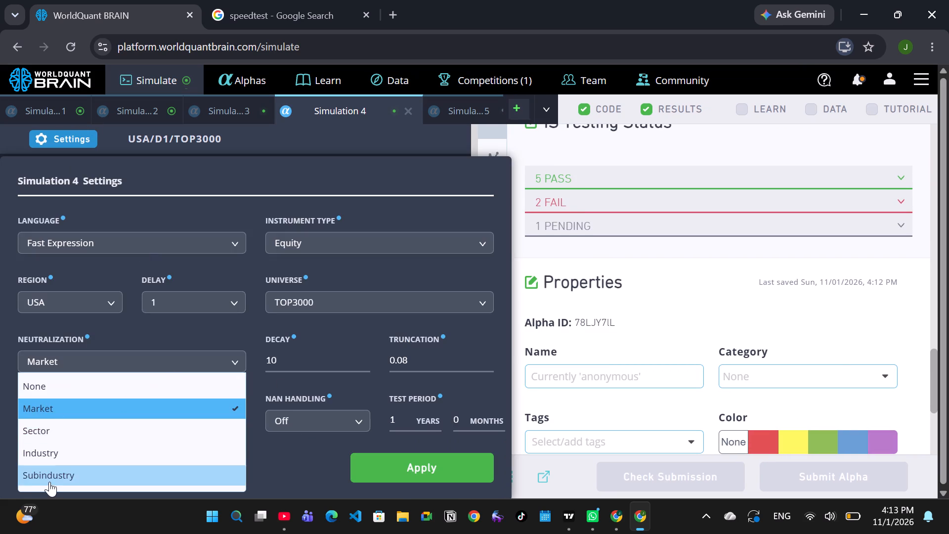
{"action": "left_click", "coordinate": [49, 482]}
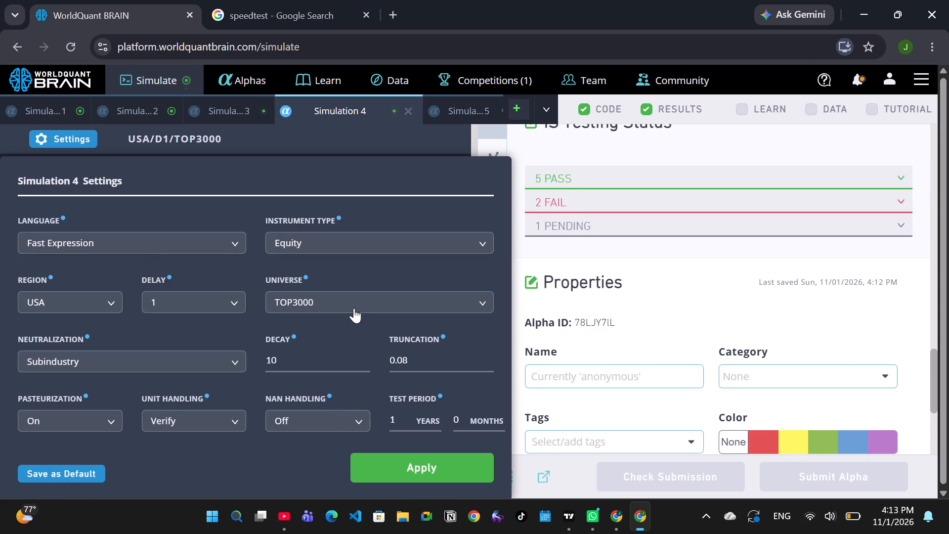
{"action": "left_click", "coordinate": [354, 312]}
{"action": "left_click", "coordinate": [299, 354]}
Following alpha E5rL1opr's settings, set Simulation 4's decay to 15 and truncation to 0.07, apply the settings and rerun the simulation.
{"action": "left_click", "coordinate": [617, 521]}
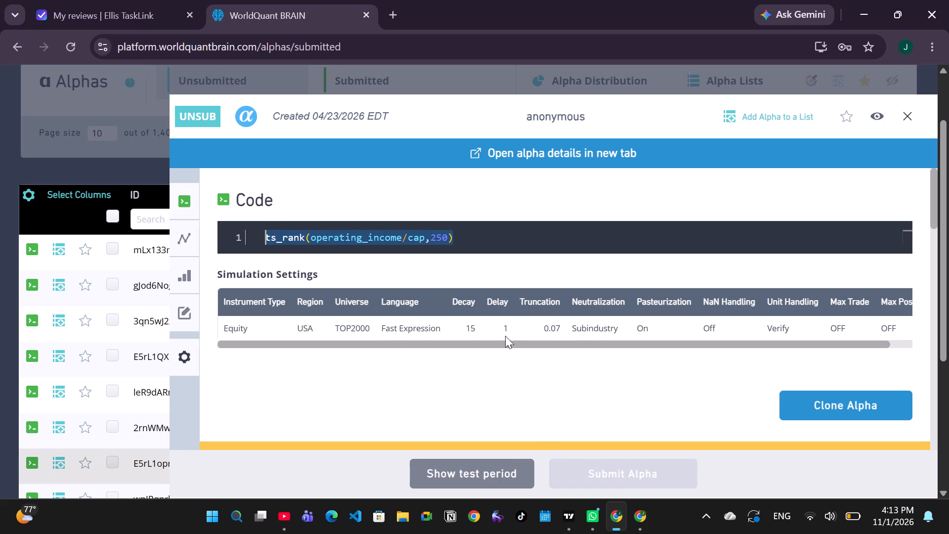
{"action": "left_click", "coordinate": [856, 9]}
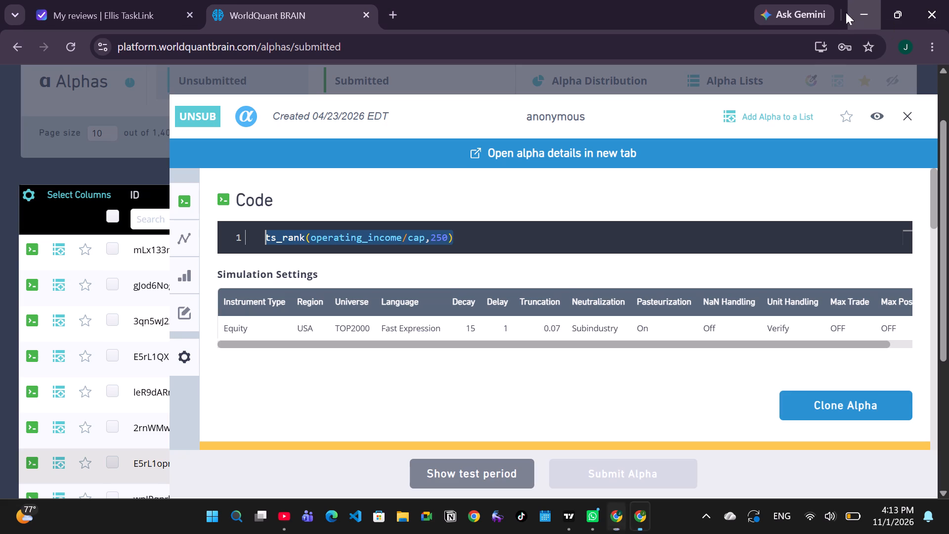
{"action": "triple_click", "coordinate": [363, 356]}
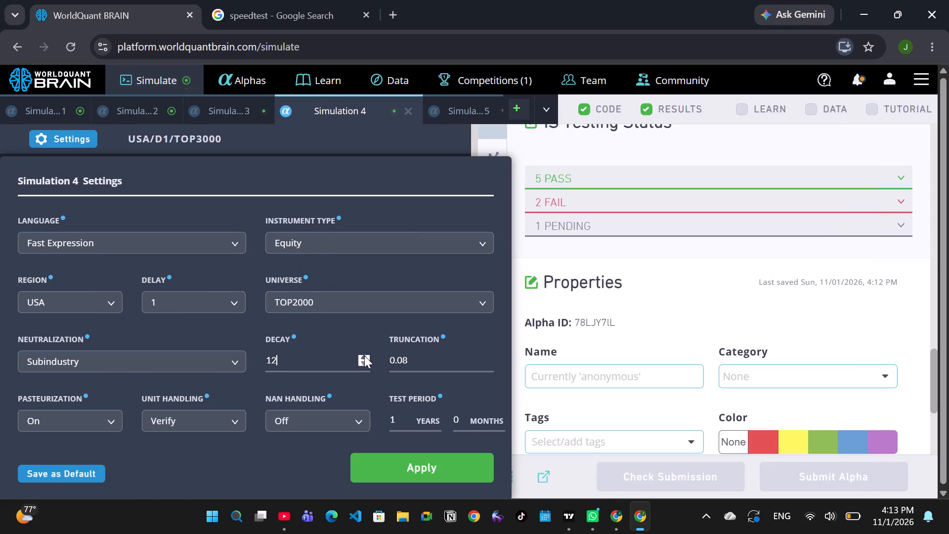
{"action": "left_click", "coordinate": [364, 356]}
{"action": "left_click", "coordinate": [364, 356]}
{"action": "left_click", "coordinate": [618, 514]}
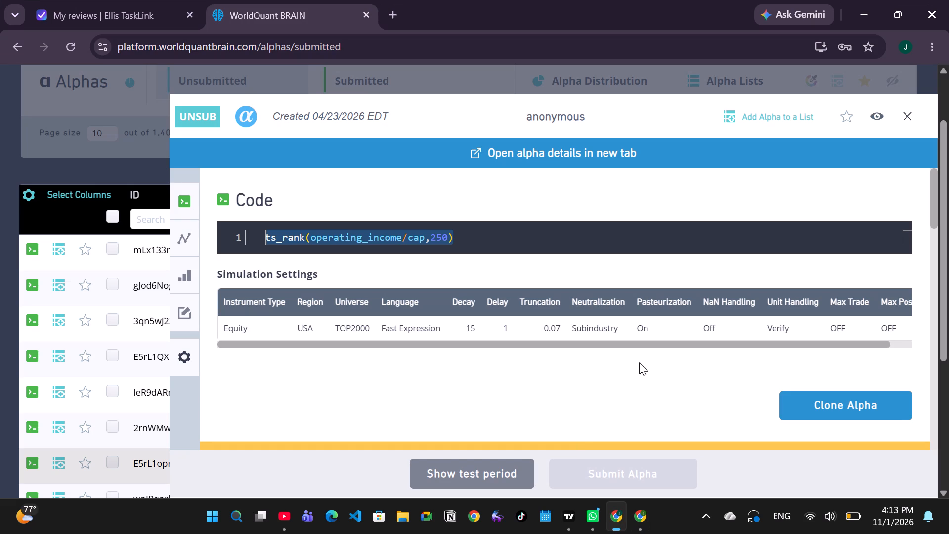
{"action": "left_click", "coordinate": [866, 14]}
{"action": "left_click", "coordinate": [413, 366]}
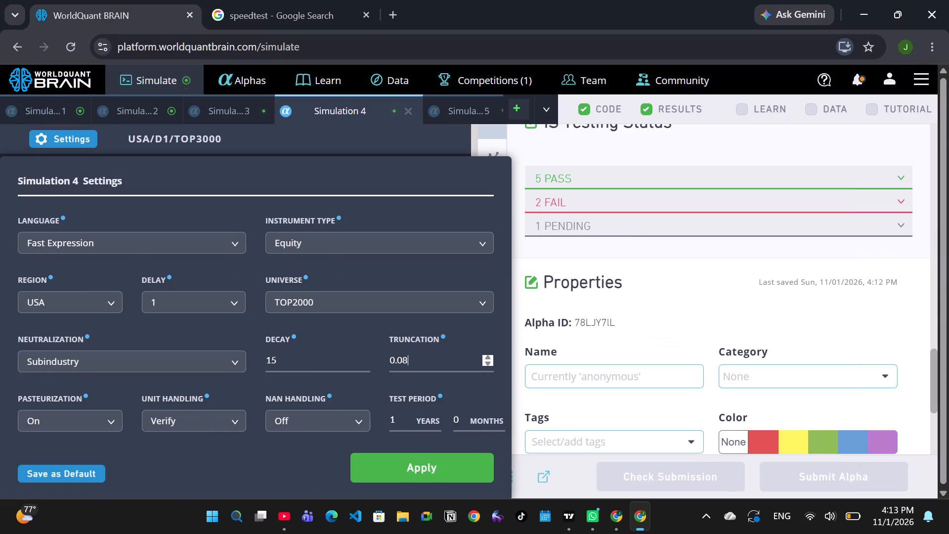
{"action": "left_click", "coordinate": [485, 361]}
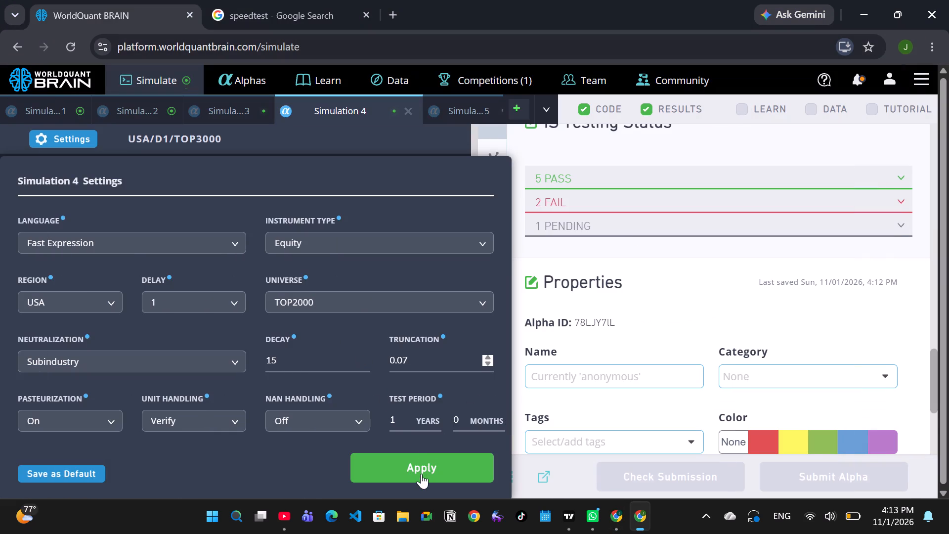
{"action": "left_click", "coordinate": [421, 474]}
{"action": "left_click", "coordinate": [428, 482]}
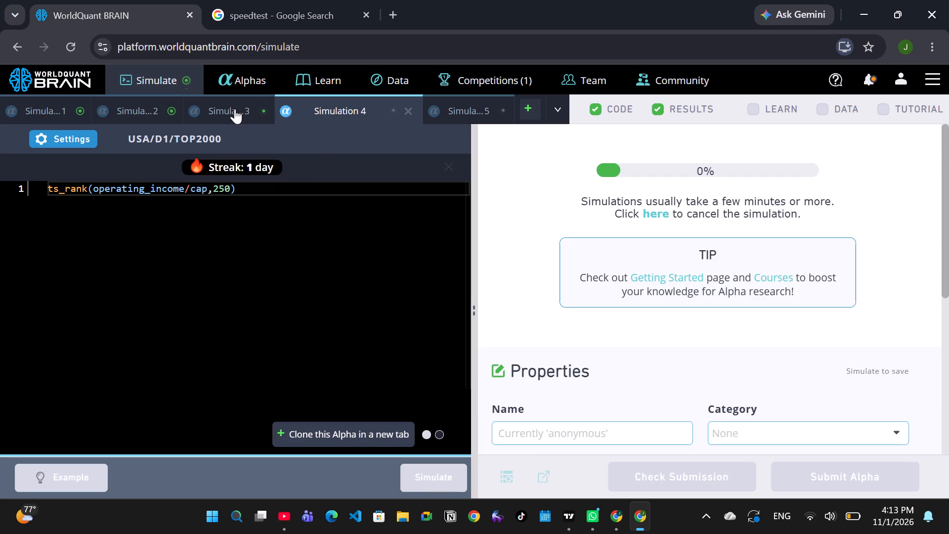
Open the unsubmitted alpha whose ID starts with 2rnWMw and copy its code rank(-ts_delta(debt,25)).
{"action": "left_click", "coordinate": [237, 109]}
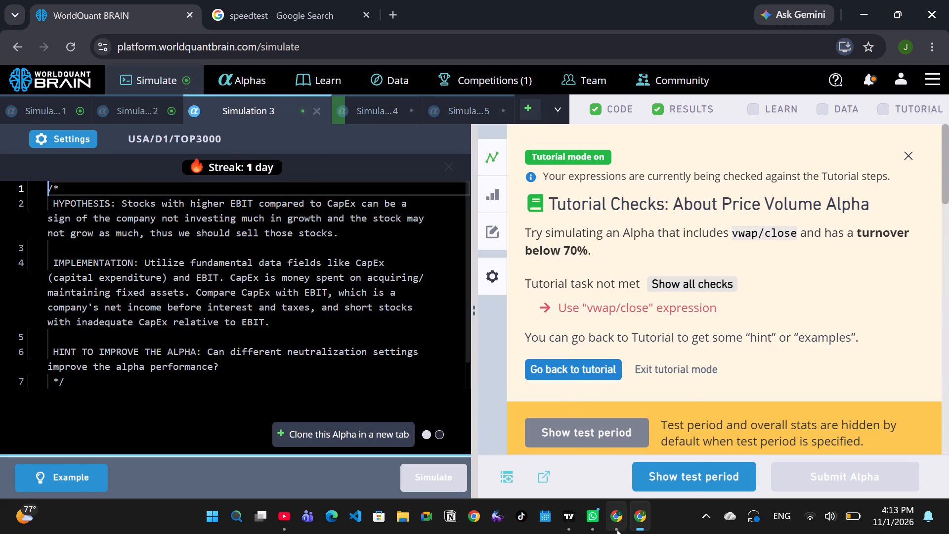
{"action": "left_click", "coordinate": [615, 530]}
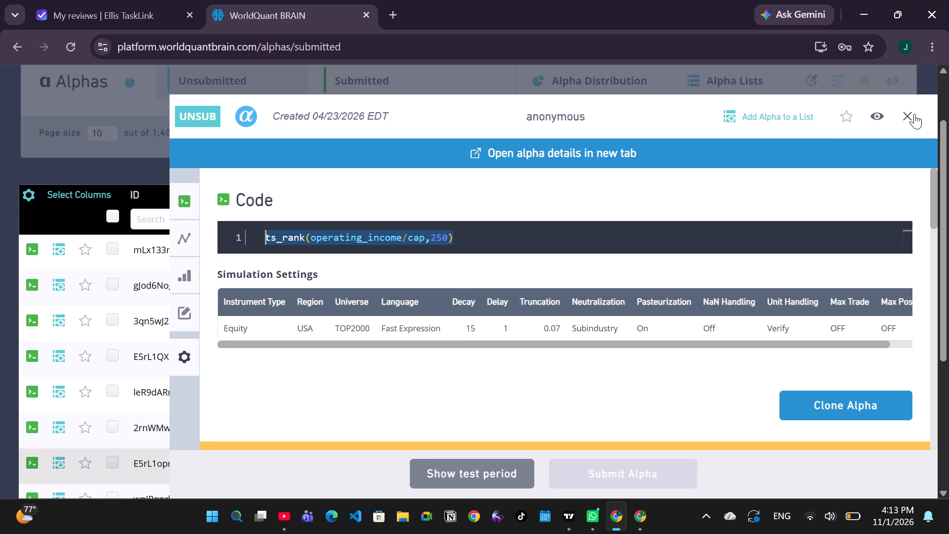
{"action": "left_click", "coordinate": [907, 114]}
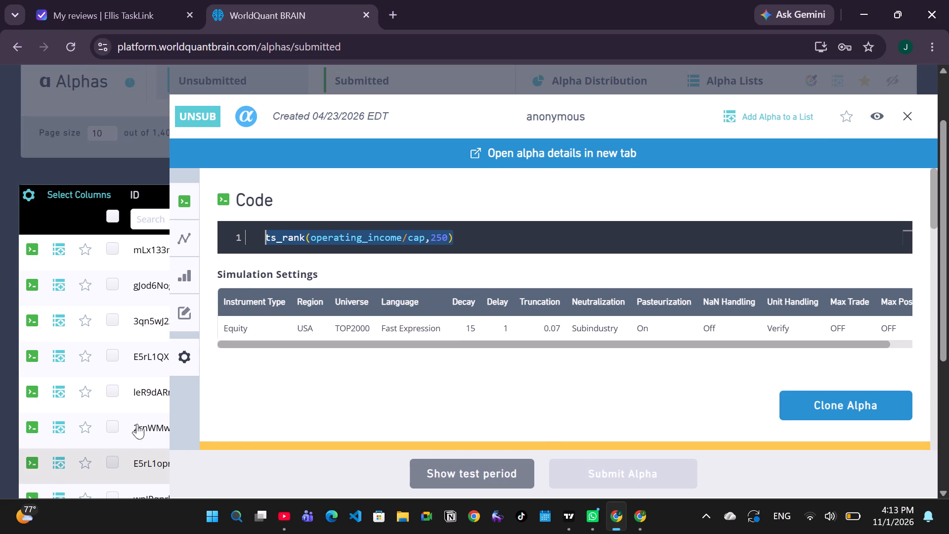
{"action": "double_click", "coordinate": [133, 435]}
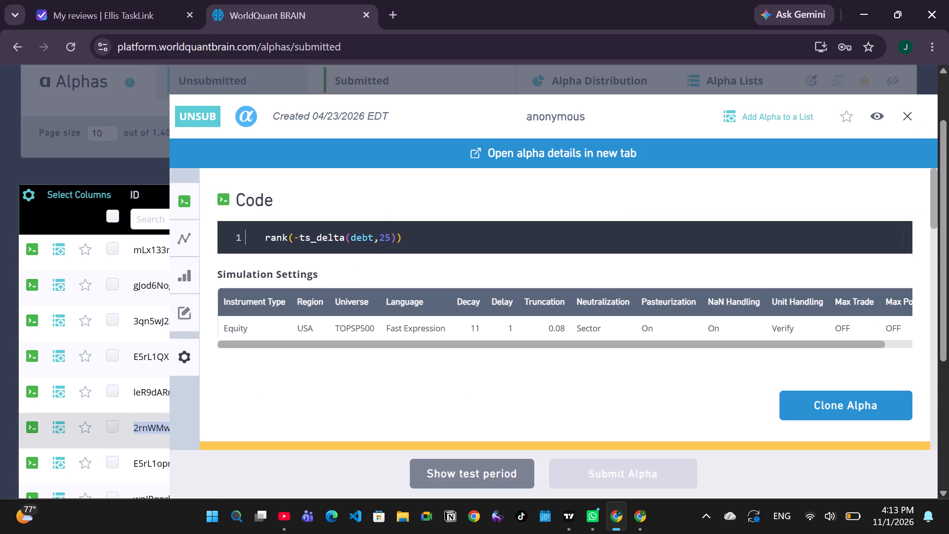
{"action": "left_click_drag", "start_coordinate": [409, 237], "coordinate": [261, 234]}
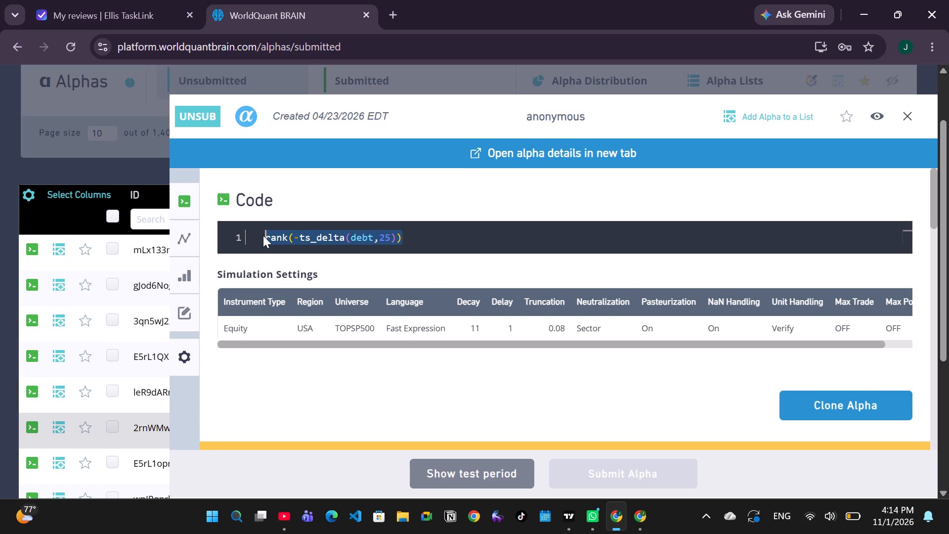
{"action": "key", "text": "ctrl+c"}
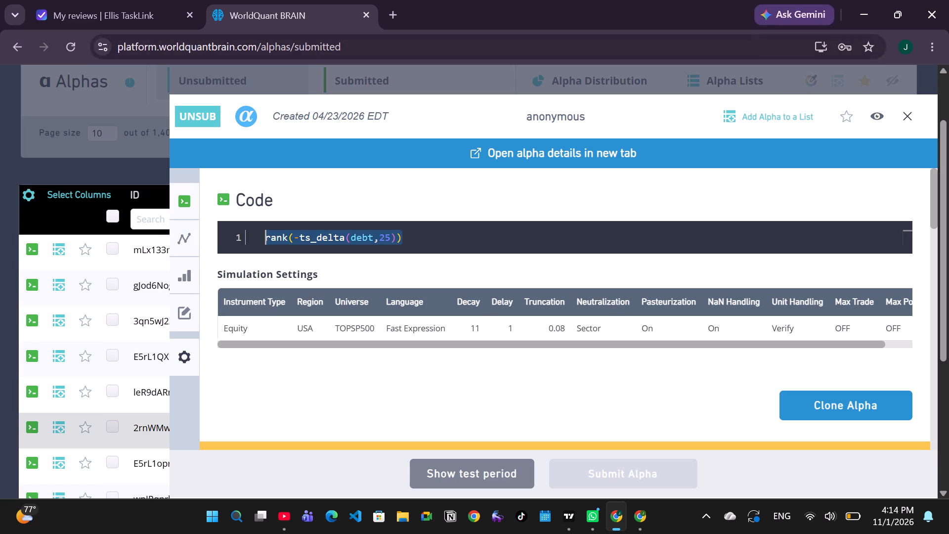
Return to the simulation window and run Simulation 5 with its ts_rank(operating_income/cap,250) code.
{"action": "left_click", "coordinate": [637, 526]}
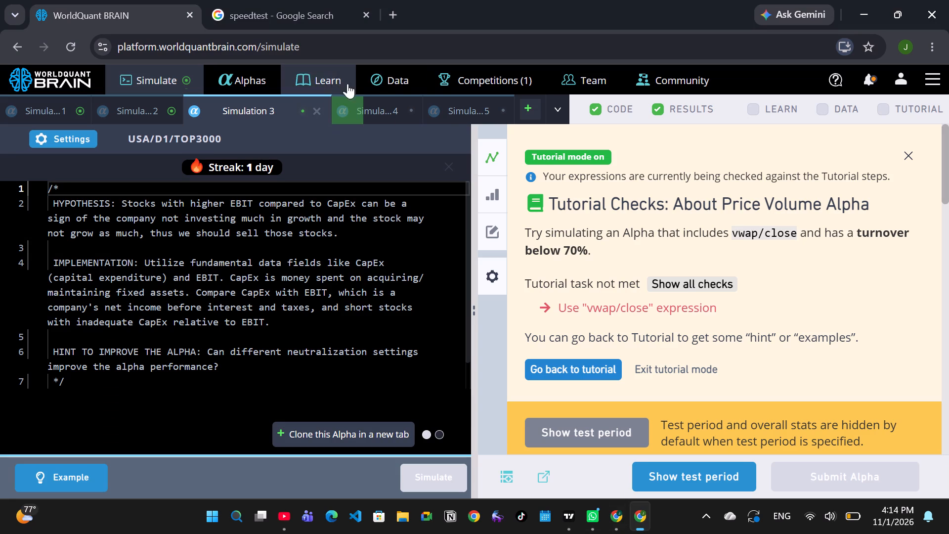
{"action": "left_click", "coordinate": [460, 115]}
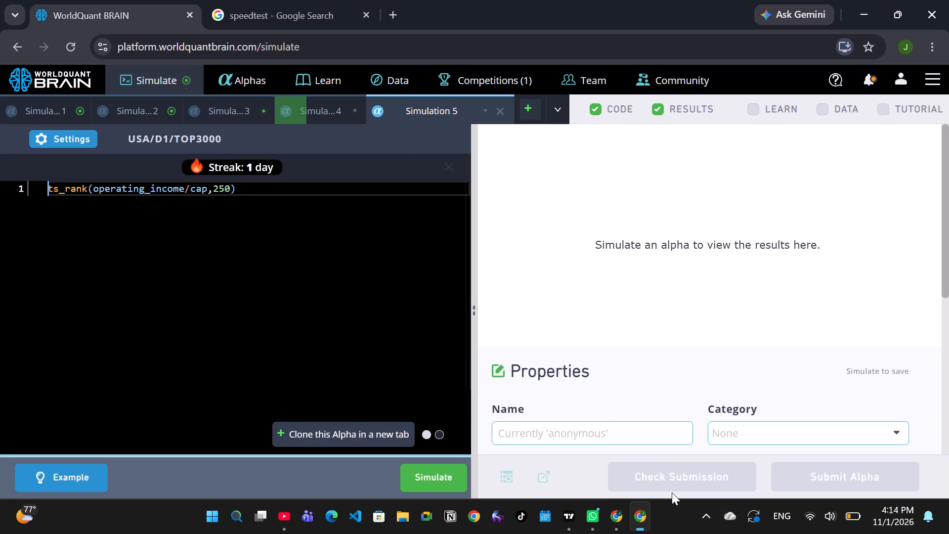
{"action": "left_click", "coordinate": [450, 487]}
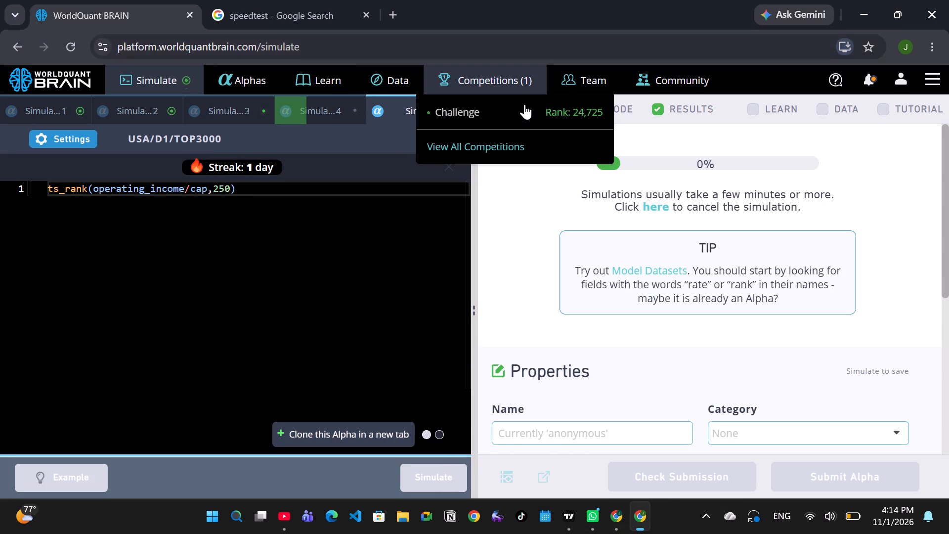
Create a new simulation, Simulation 6, and paste the code rank(-ts_delta(debt,25)) into it.
{"action": "left_click", "coordinate": [534, 108]}
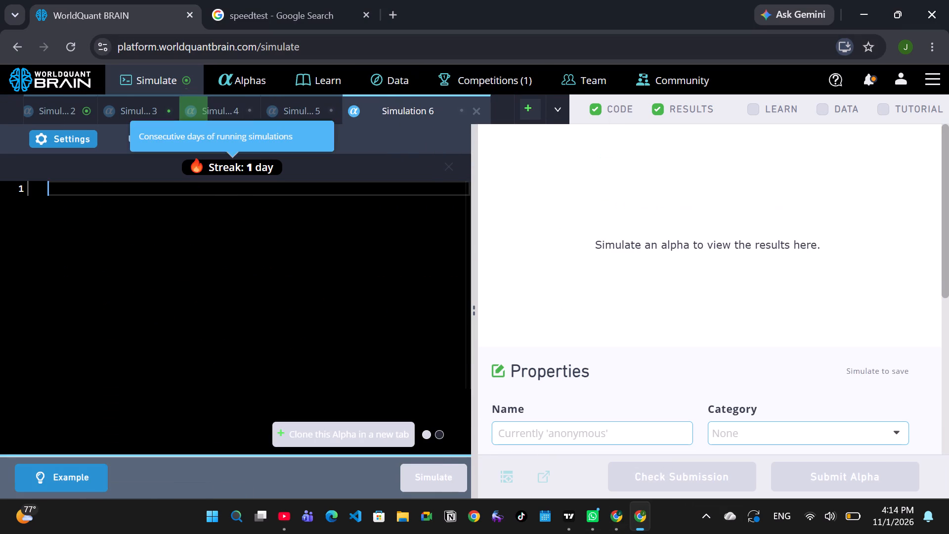
{"action": "key", "text": "ctrl+v"}
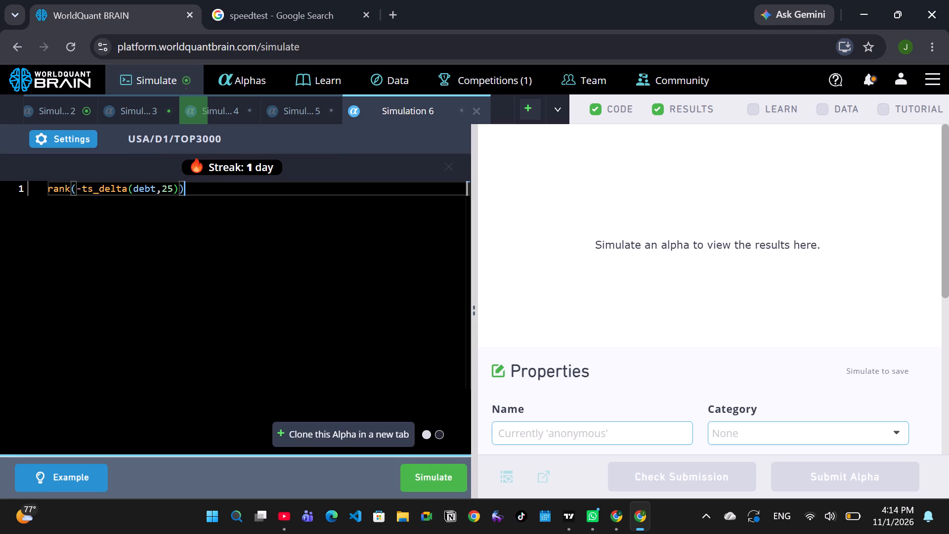
Following the source alpha's settings, set Simulation 6's decay to 11, neutralization to Sector and universe to TOPSP500.
{"action": "left_click", "coordinate": [56, 144]}
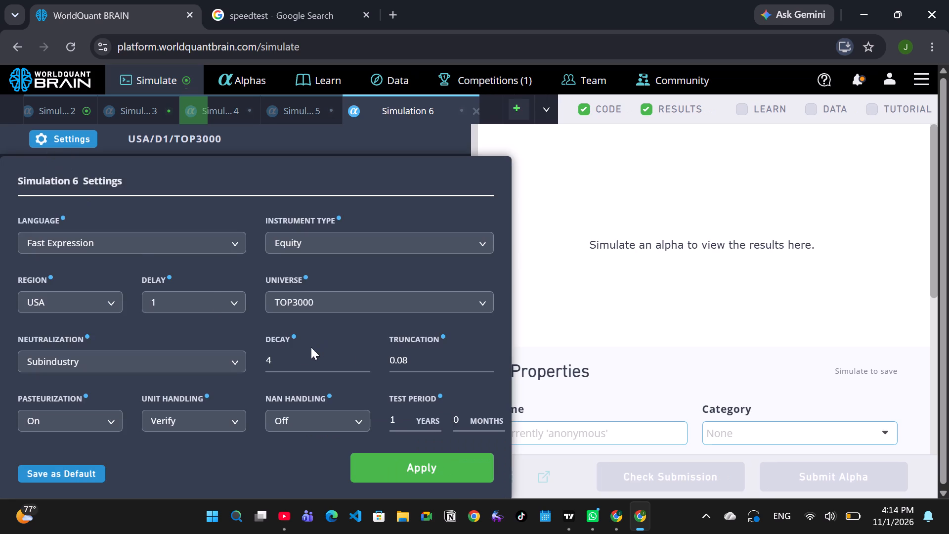
{"action": "triple_click", "coordinate": [363, 357]}
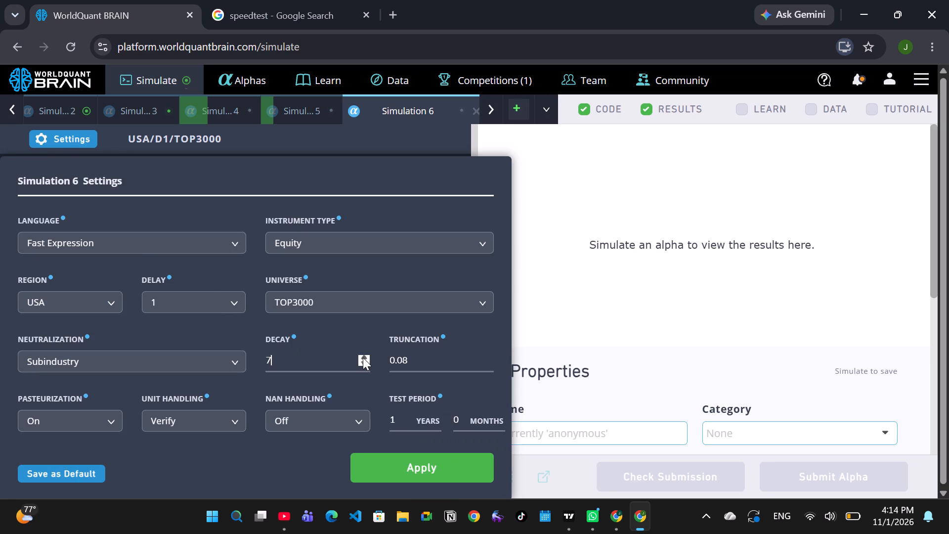
{"action": "triple_click", "coordinate": [363, 357]}
{"action": "left_click", "coordinate": [363, 357]}
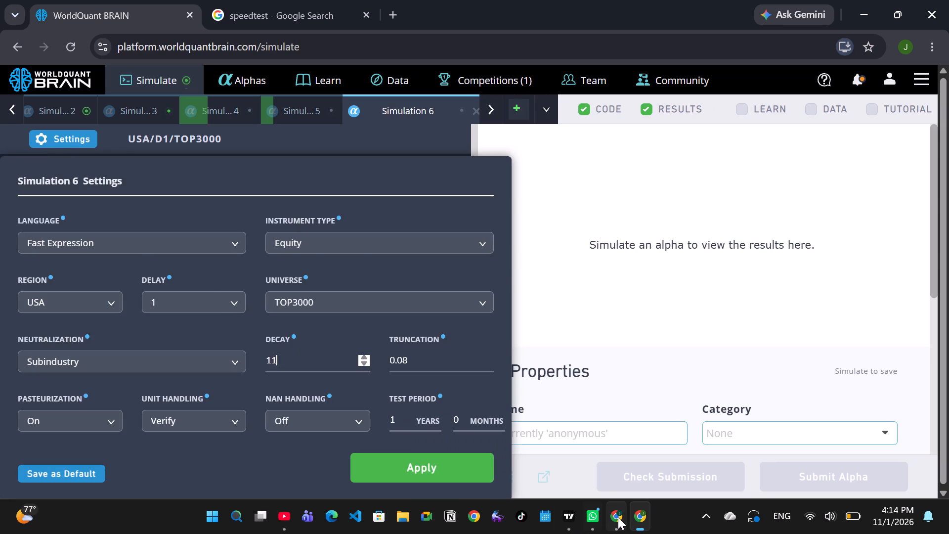
{"action": "left_click", "coordinate": [618, 517]}
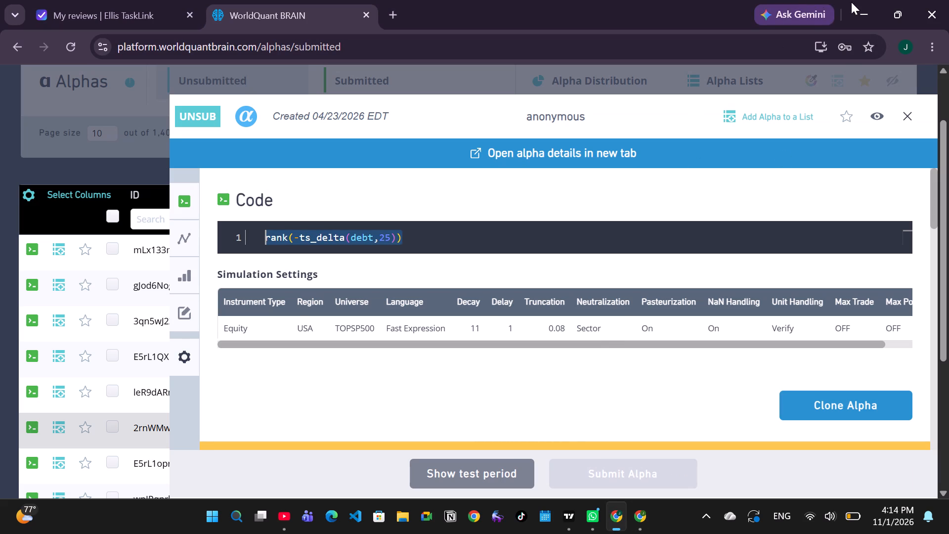
{"action": "left_click", "coordinate": [873, 7]}
{"action": "left_click", "coordinate": [194, 362]}
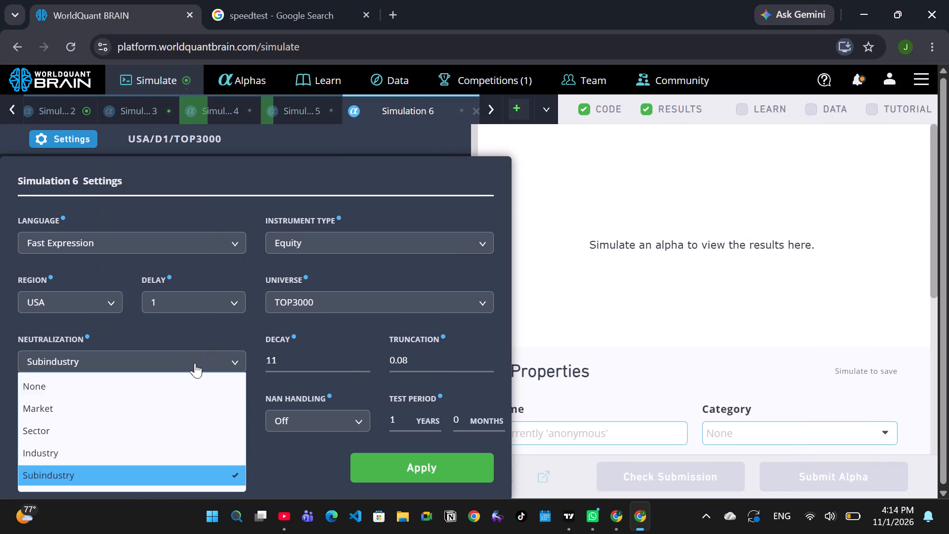
{"action": "left_click", "coordinate": [58, 438]}
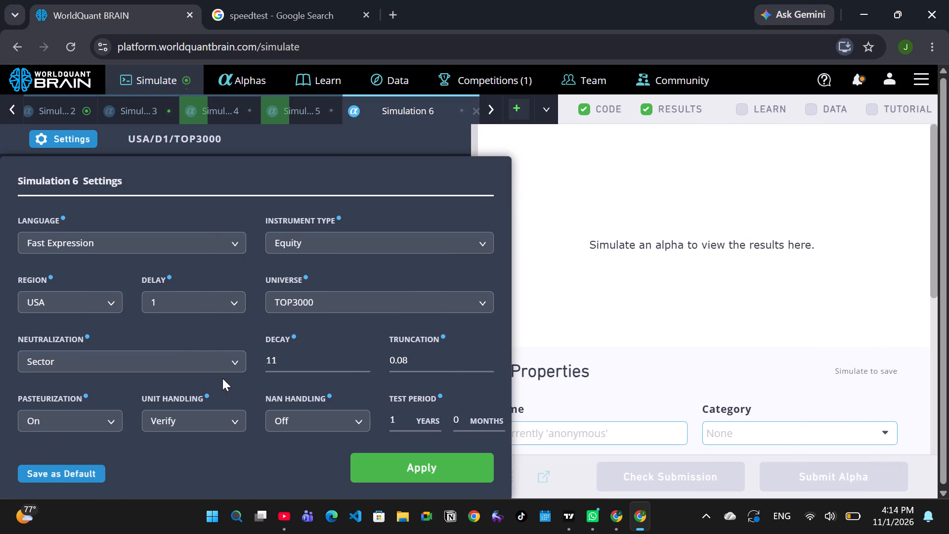
{"action": "left_click", "coordinate": [319, 306]}
{"action": "left_click", "coordinate": [308, 441]}
Recheck the source alpha's settings, apply Simulation 6's settings and run the simulation.
{"action": "left_click", "coordinate": [620, 522]}
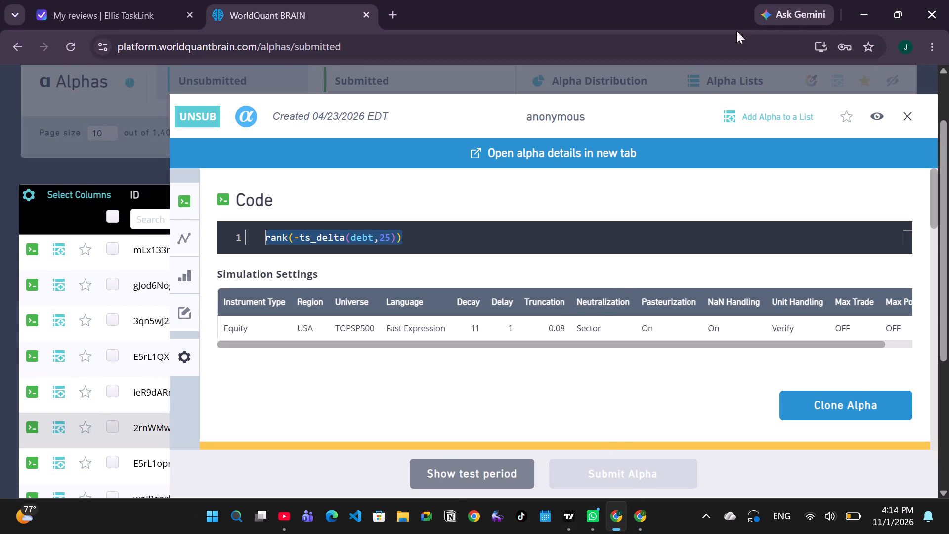
{"action": "left_click", "coordinate": [874, 7]}
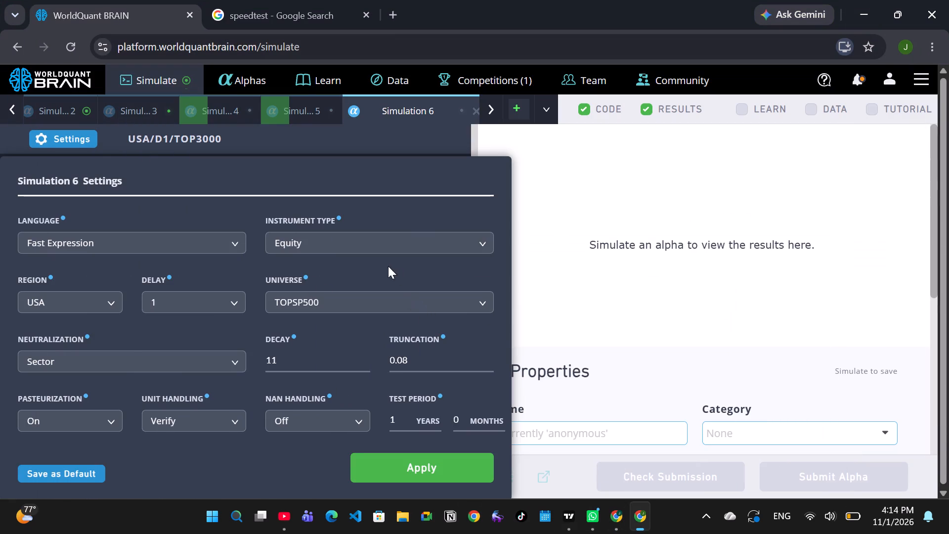
{"action": "left_click", "coordinate": [425, 477]}
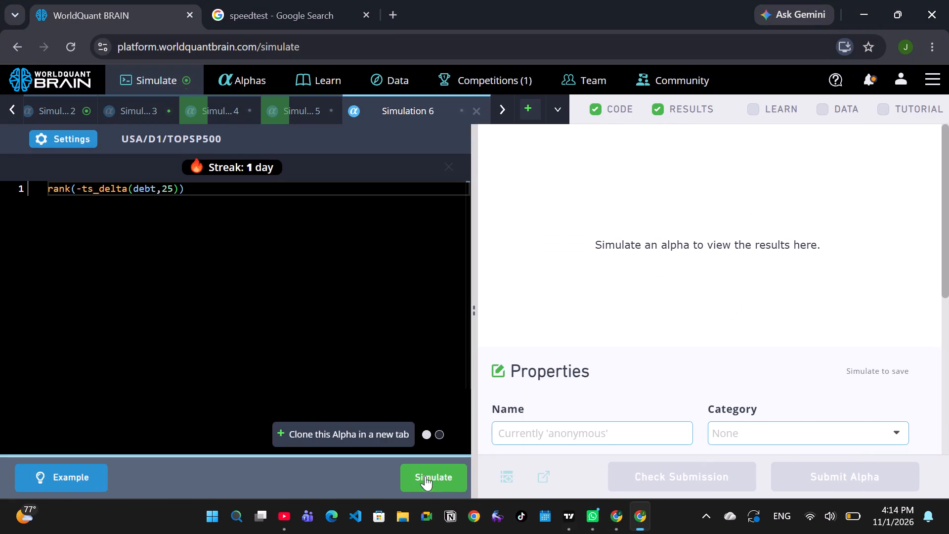
{"action": "left_click", "coordinate": [441, 476]}
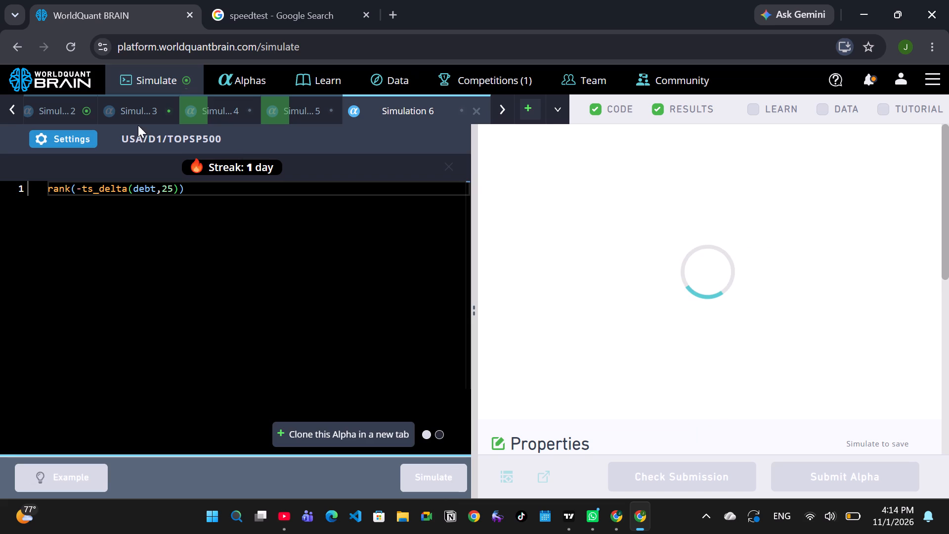
Switch to YouTube, play Ben Mbatha (Kativui Mweene) - Syuo Syakwa from the mix and skip the advertiser survey.
{"action": "left_click", "coordinate": [293, 523]}
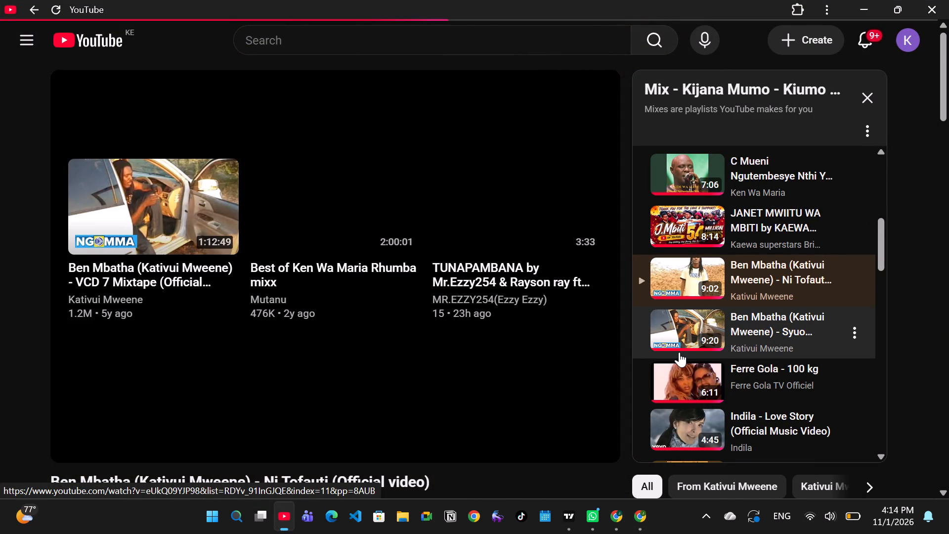
{"action": "left_click", "coordinate": [678, 351]}
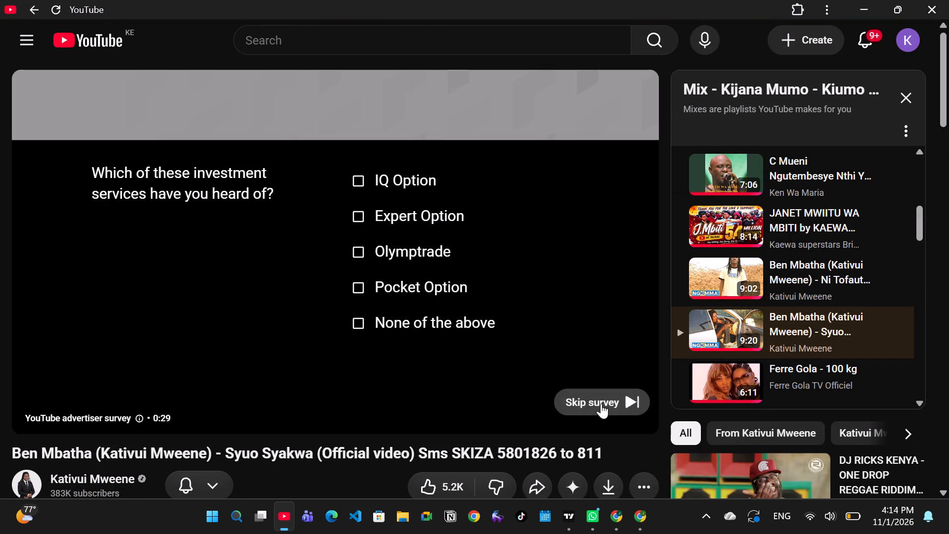
{"action": "left_click", "coordinate": [600, 403]}
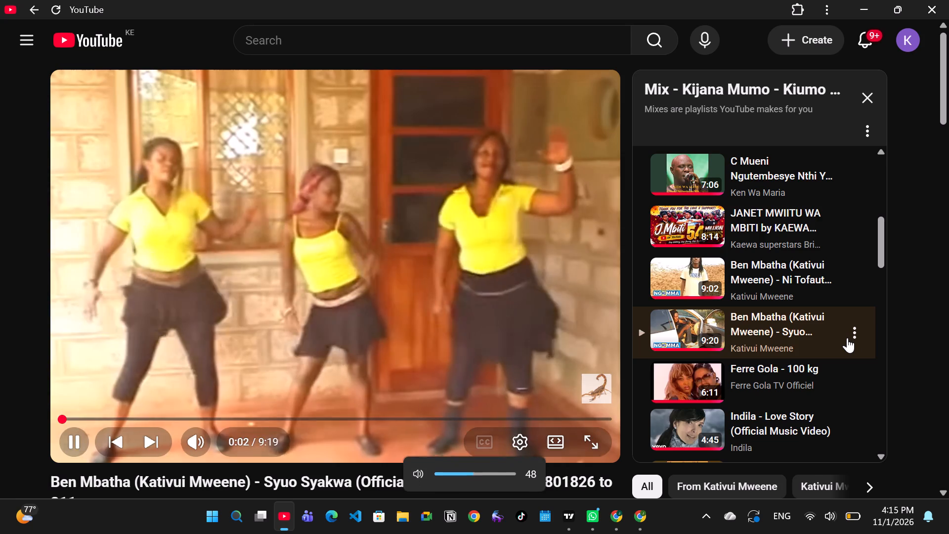
Browse the remaining songs in the YouTube mix playlist through to its end.
{"action": "scroll", "coordinate": [847, 338], "scroll_direction": "down", "scroll_amount": 1}
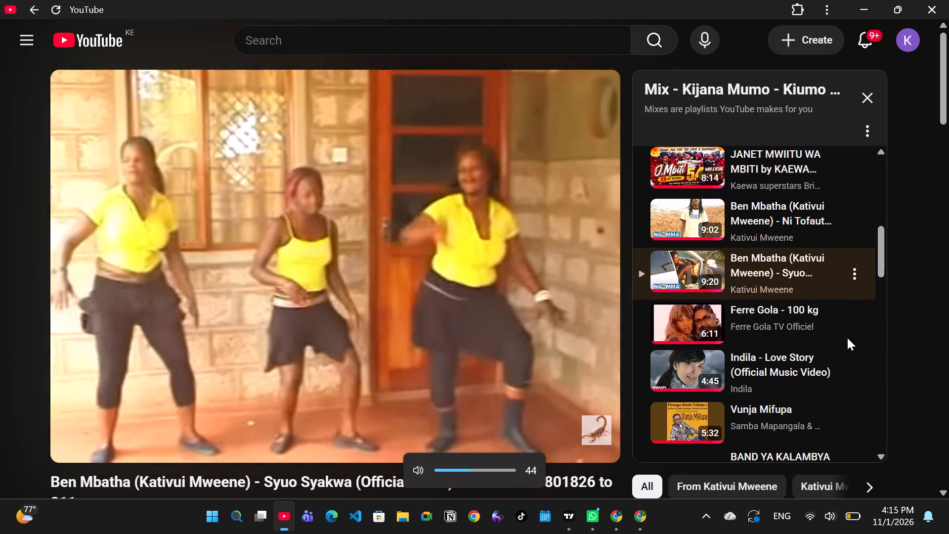
{"action": "scroll", "coordinate": [847, 338], "scroll_direction": "down", "scroll_amount": 5}
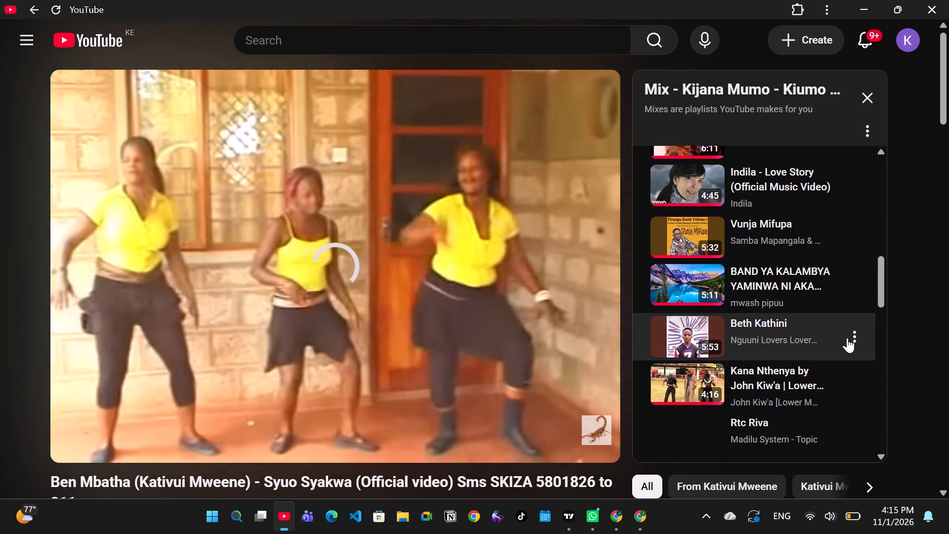
{"action": "scroll", "coordinate": [847, 338], "scroll_direction": "down", "scroll_amount": 3}
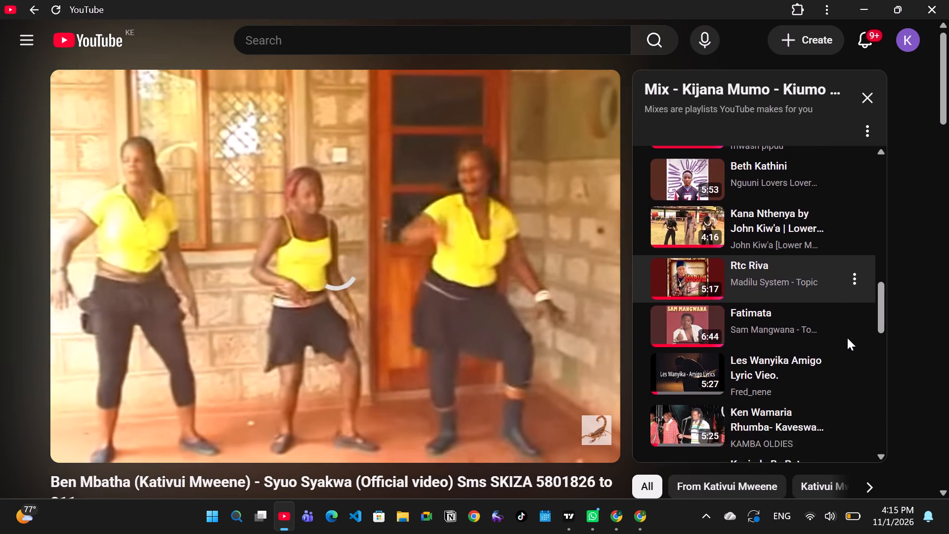
{"action": "scroll", "coordinate": [847, 338], "scroll_direction": "down", "scroll_amount": 2}
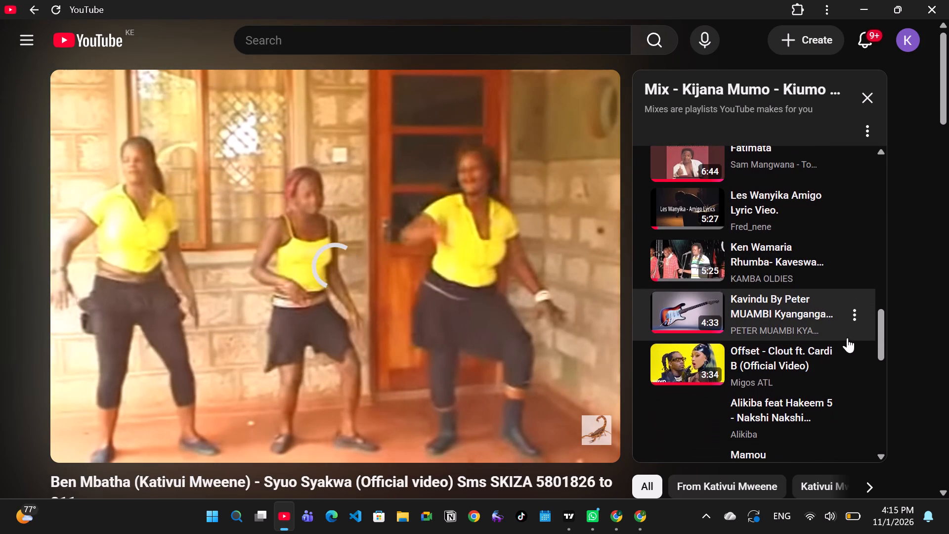
{"action": "scroll", "coordinate": [847, 338], "scroll_direction": "down", "scroll_amount": 1}
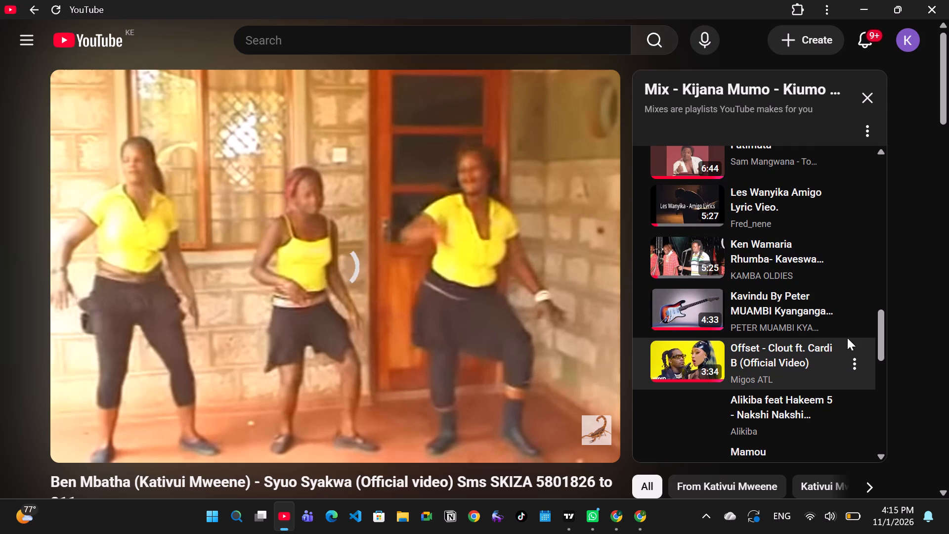
{"action": "scroll", "coordinate": [847, 338], "scroll_direction": "down", "scroll_amount": 2}
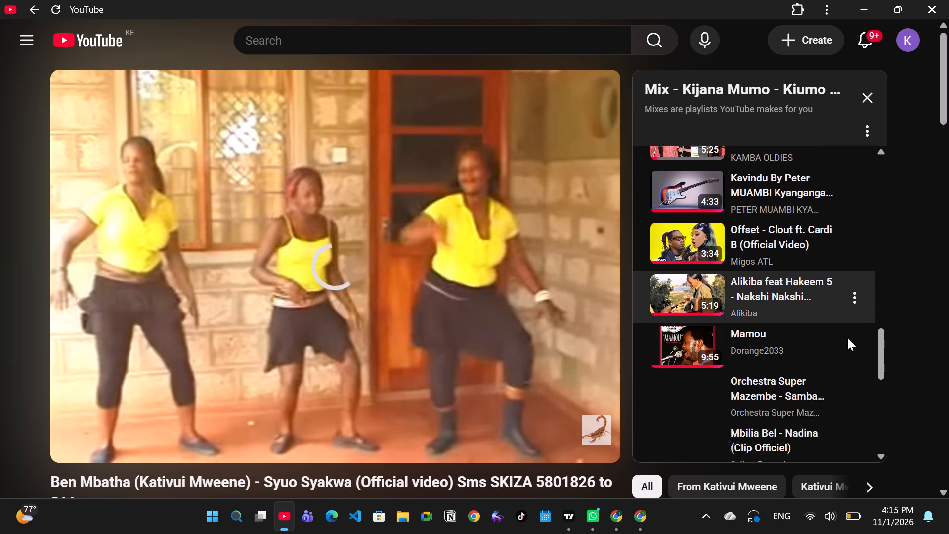
{"action": "scroll", "coordinate": [847, 338], "scroll_direction": "down", "scroll_amount": 3}
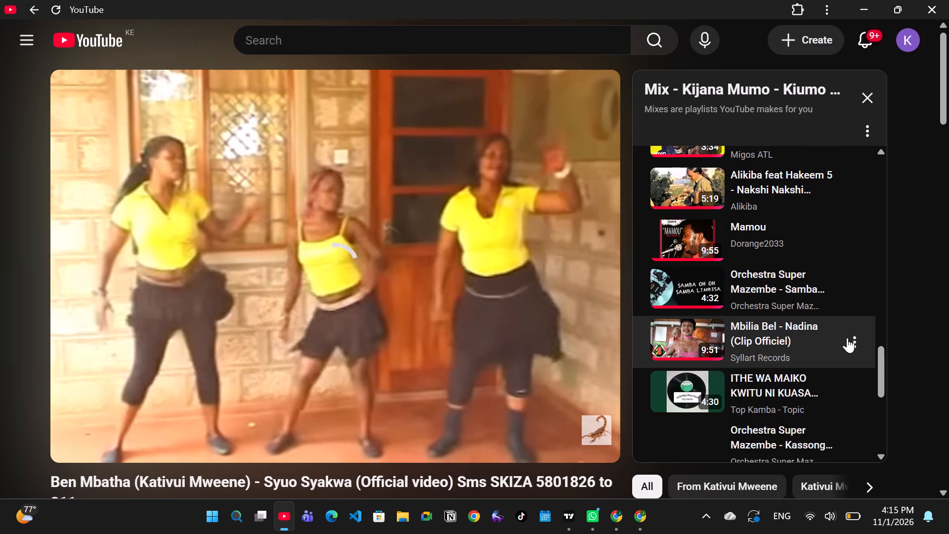
{"action": "scroll", "coordinate": [847, 338], "scroll_direction": "down", "scroll_amount": 2}
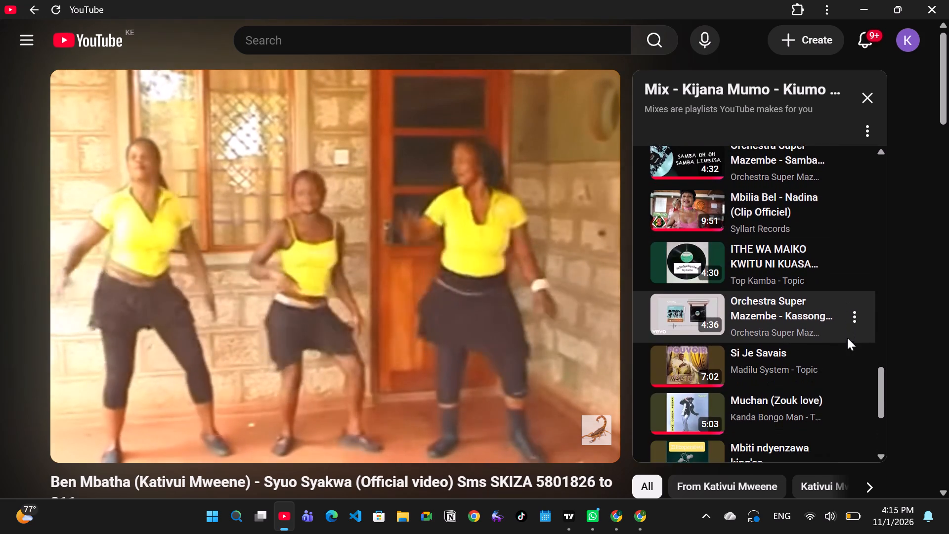
{"action": "scroll", "coordinate": [847, 338], "scroll_direction": "down", "scroll_amount": 2}
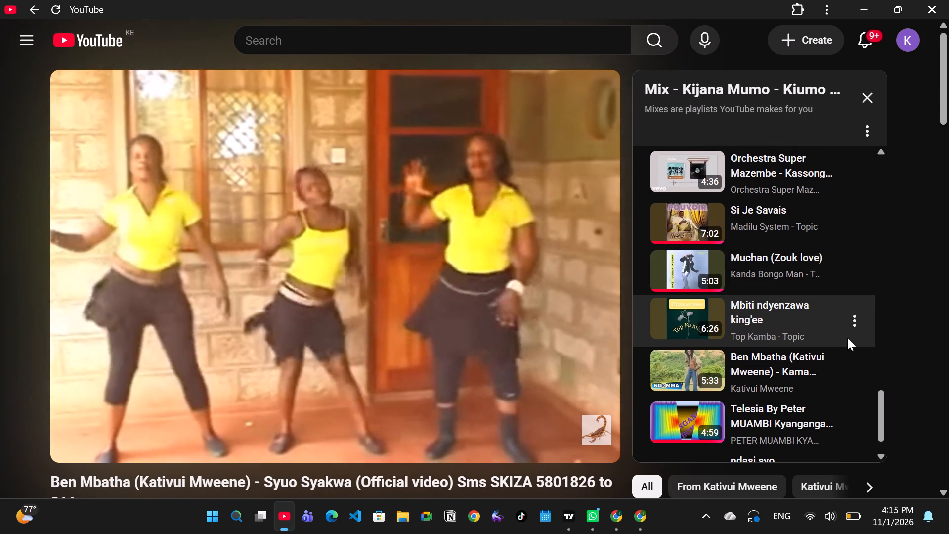
{"action": "scroll", "coordinate": [847, 338], "scroll_direction": "down", "scroll_amount": 1}
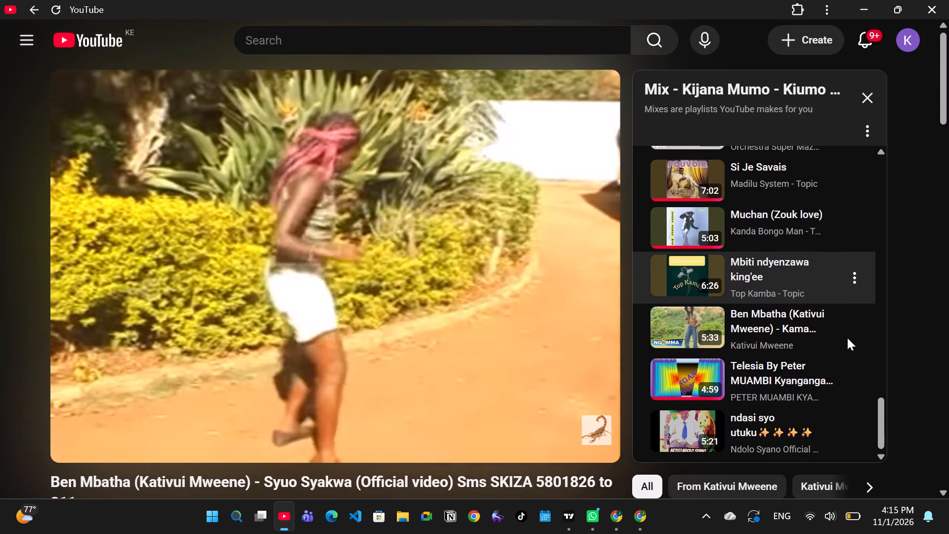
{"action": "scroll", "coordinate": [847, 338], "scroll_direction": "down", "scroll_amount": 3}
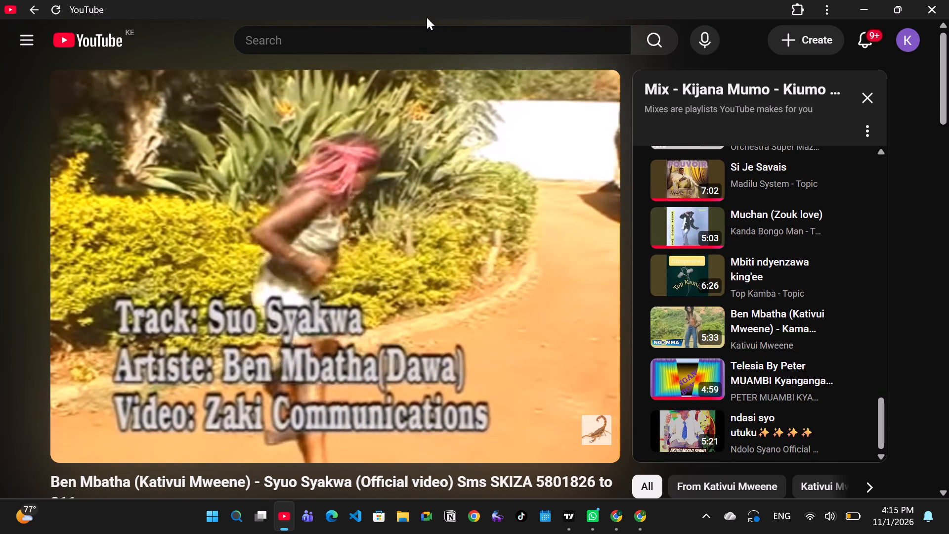
Search YouTube for "kativui kyathi", play Kativui Mweene's Kyathi Kya Chopper Na Kinara audio and skip the ad.
{"action": "left_click", "coordinate": [400, 44]}
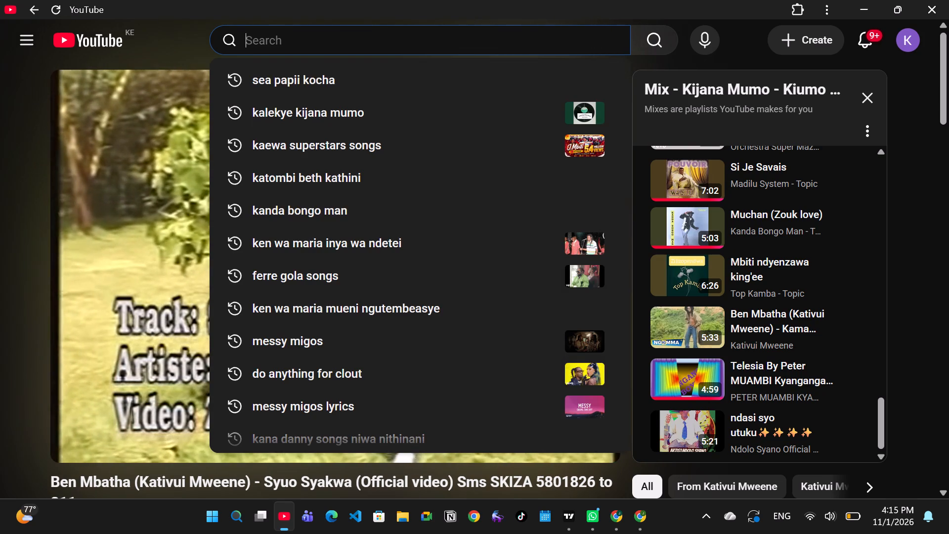
{"action": "type", "text": "kativui"}
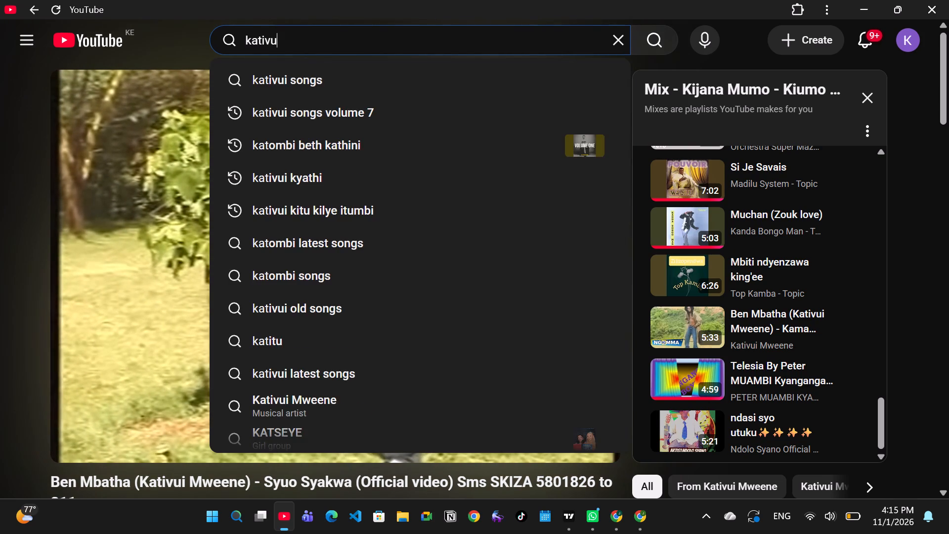
{"action": "key", "text": "space"}
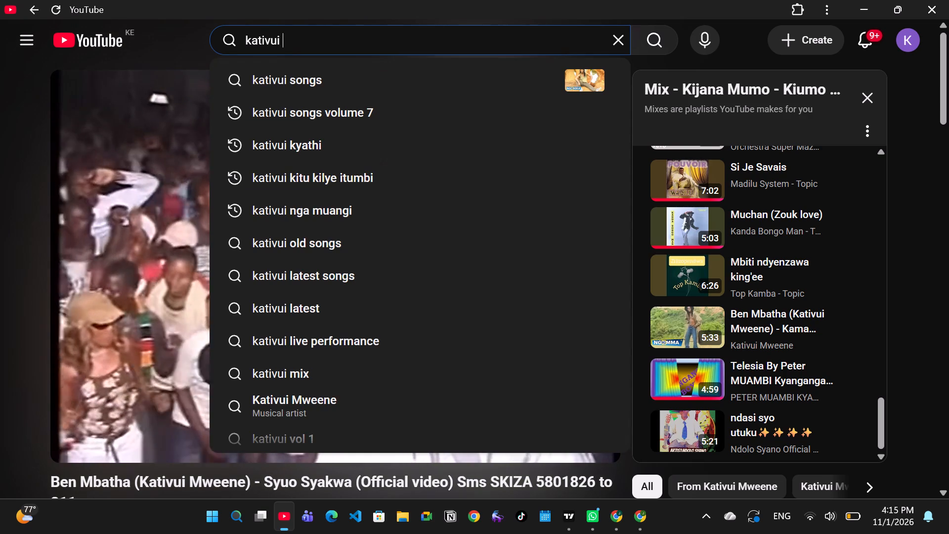
{"action": "left_click", "coordinate": [368, 140]}
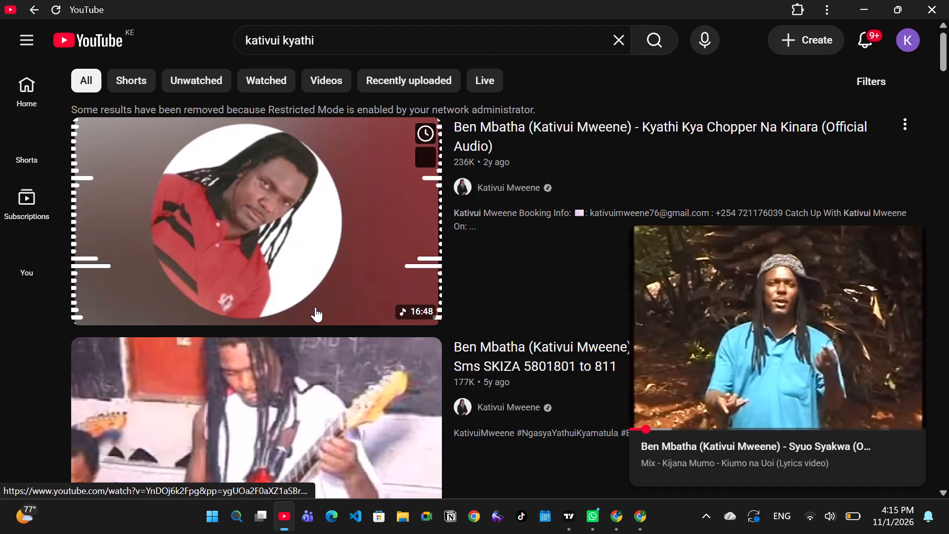
{"action": "left_click", "coordinate": [307, 294]}
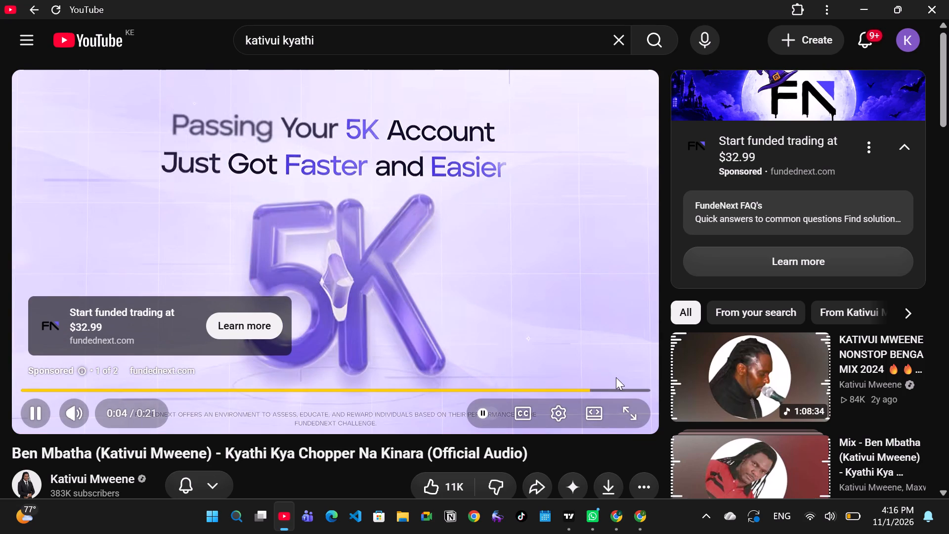
{"action": "left_click", "coordinate": [618, 370]}
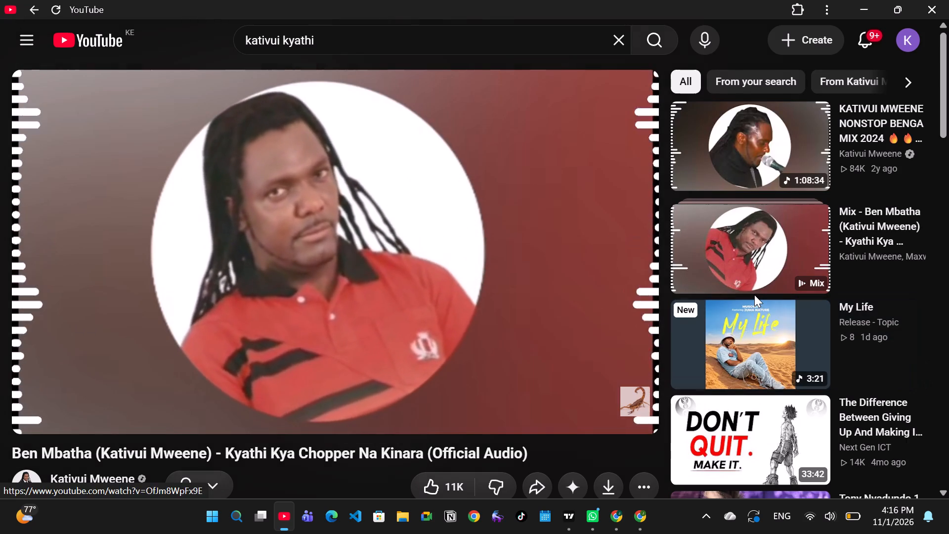
Pause the current song, return to the search results and play Kativui Mweene's Ngasya Yathui Kyamatula audio instead.
{"action": "scroll", "coordinate": [744, 351], "scroll_direction": "down", "scroll_amount": 2}
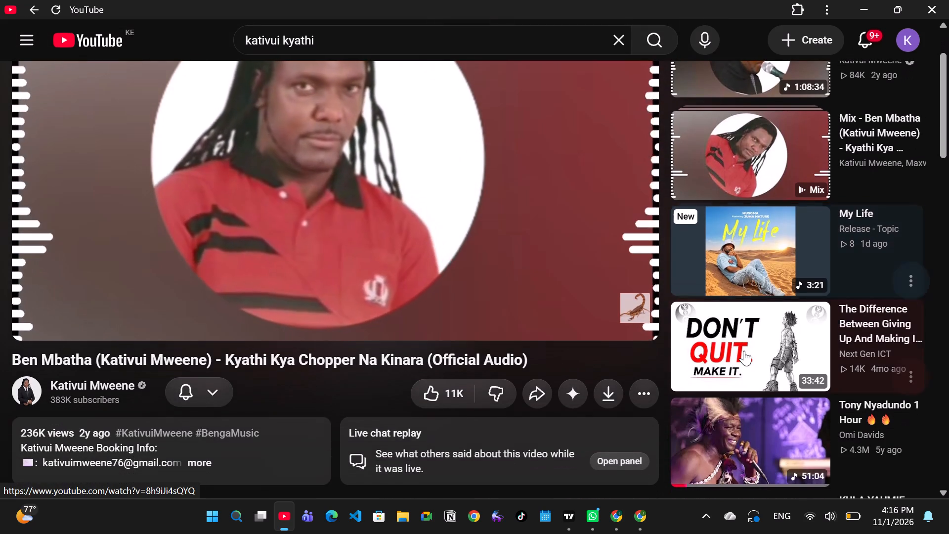
{"action": "left_click", "coordinate": [472, 154]}
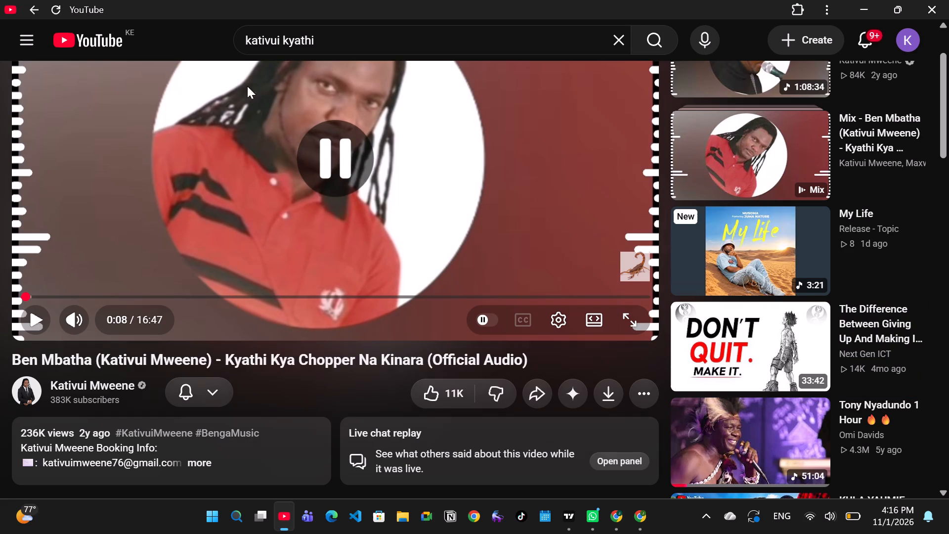
{"action": "left_click", "coordinate": [32, 0]}
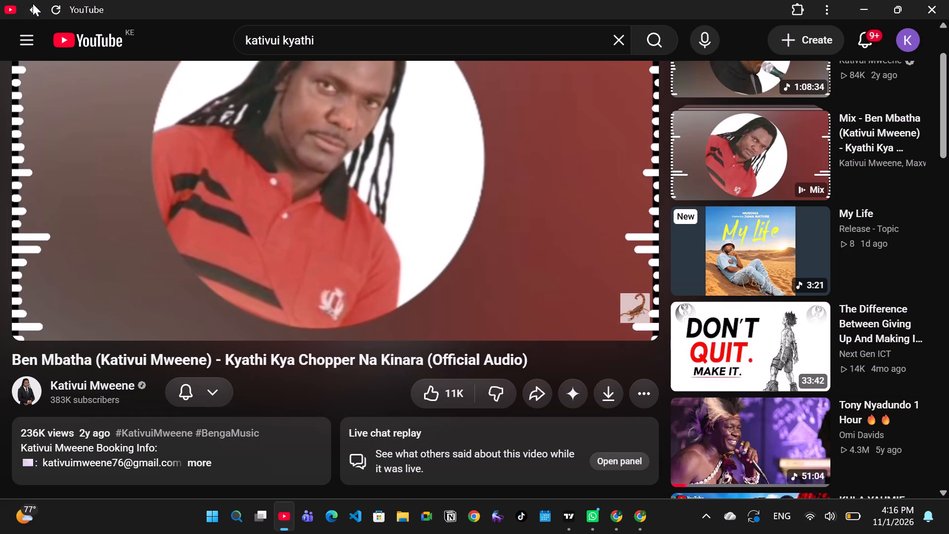
{"action": "left_click", "coordinate": [33, 5]}
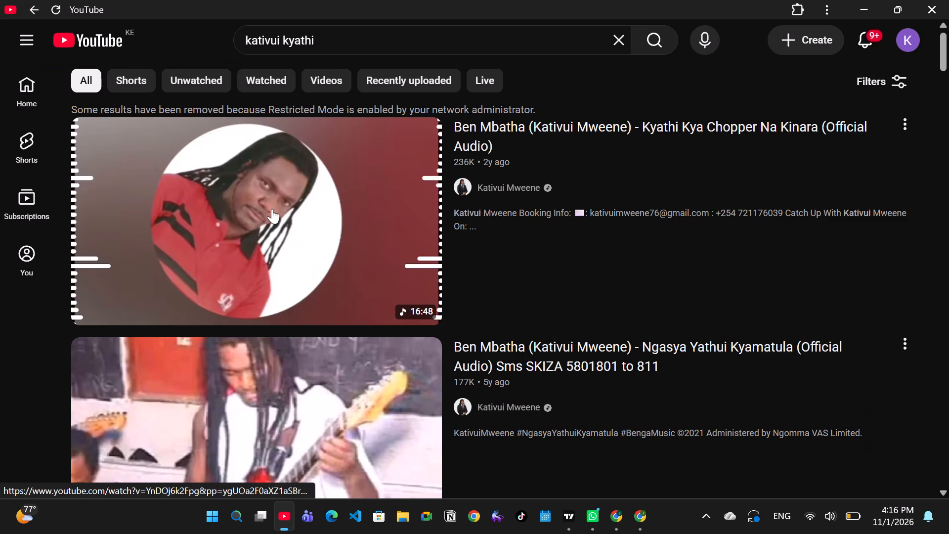
{"action": "scroll", "coordinate": [266, 398], "scroll_direction": "down", "scroll_amount": 2}
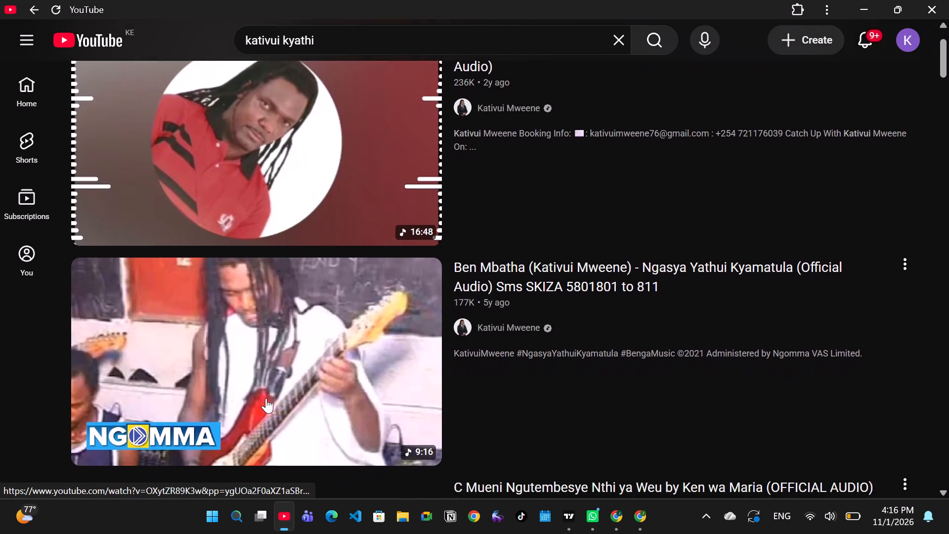
{"action": "scroll", "coordinate": [266, 398], "scroll_direction": "down", "scroll_amount": 2}
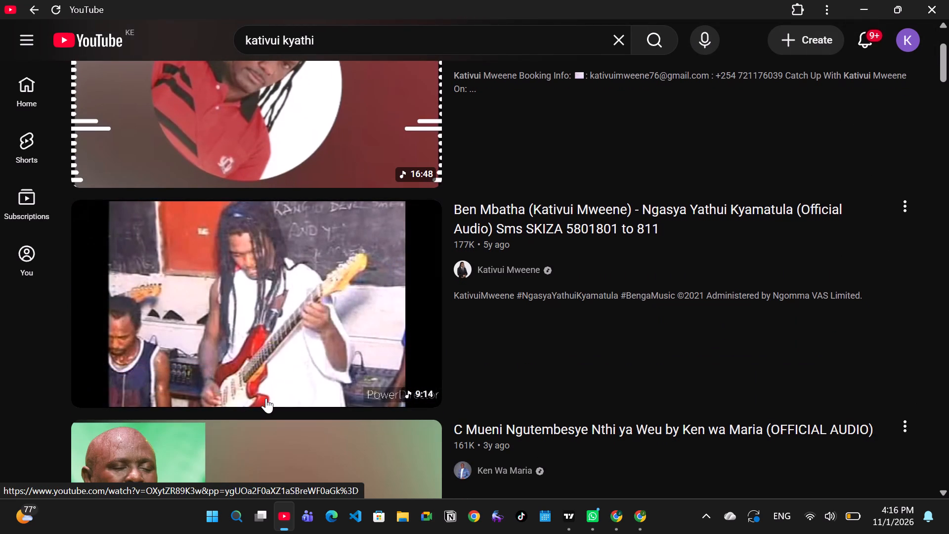
{"action": "left_click", "coordinate": [266, 398]}
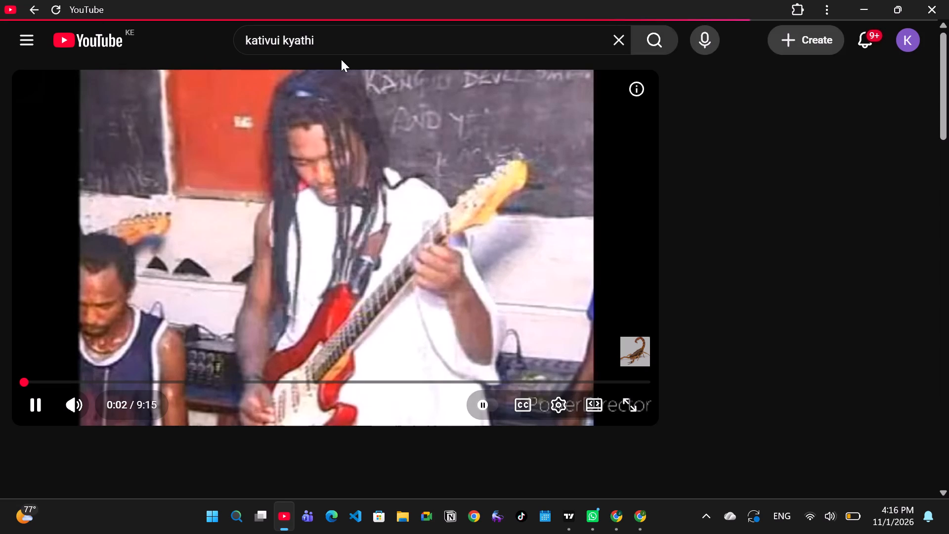
Run the "kativui kyathi" search again and look through the results for the wanted song.
{"action": "left_click", "coordinate": [374, 51]}
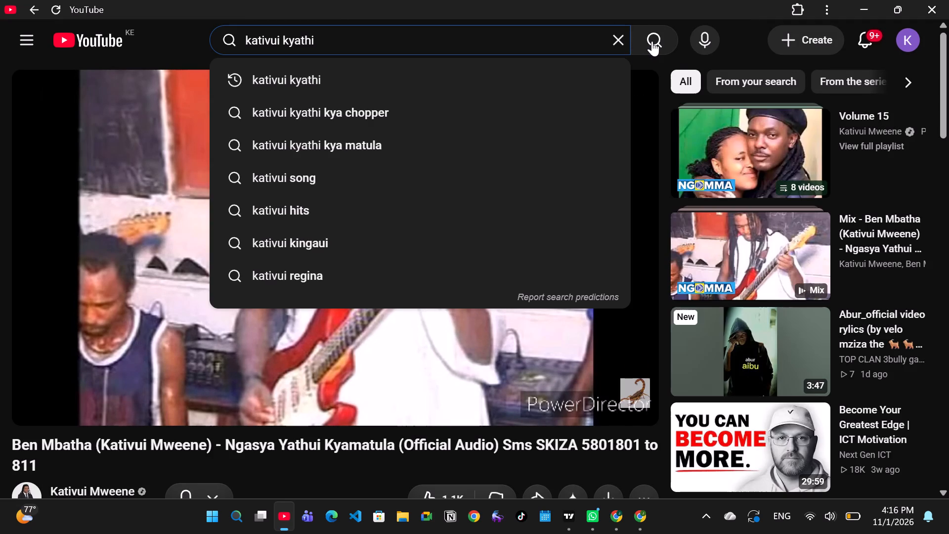
{"action": "left_click", "coordinate": [652, 41]}
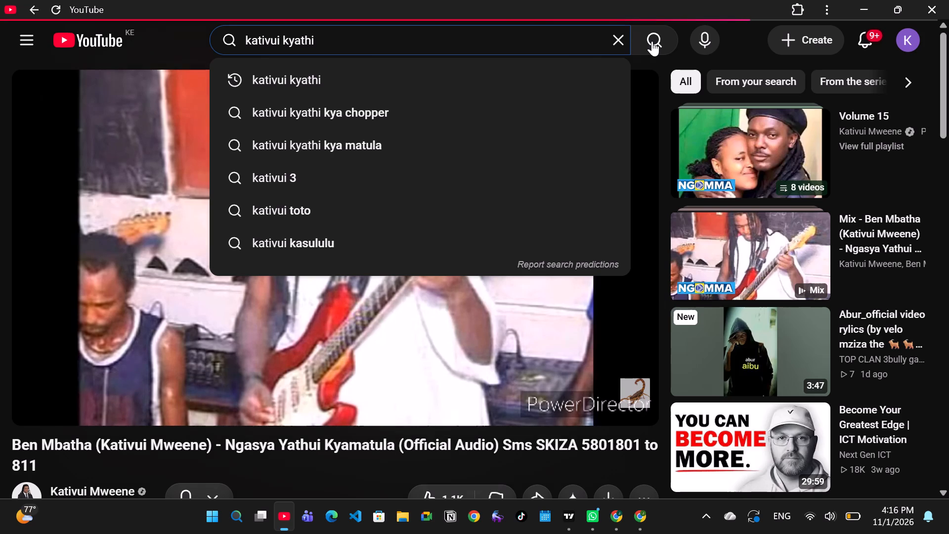
{"action": "scroll", "coordinate": [502, 375], "scroll_direction": "down", "scroll_amount": 3}
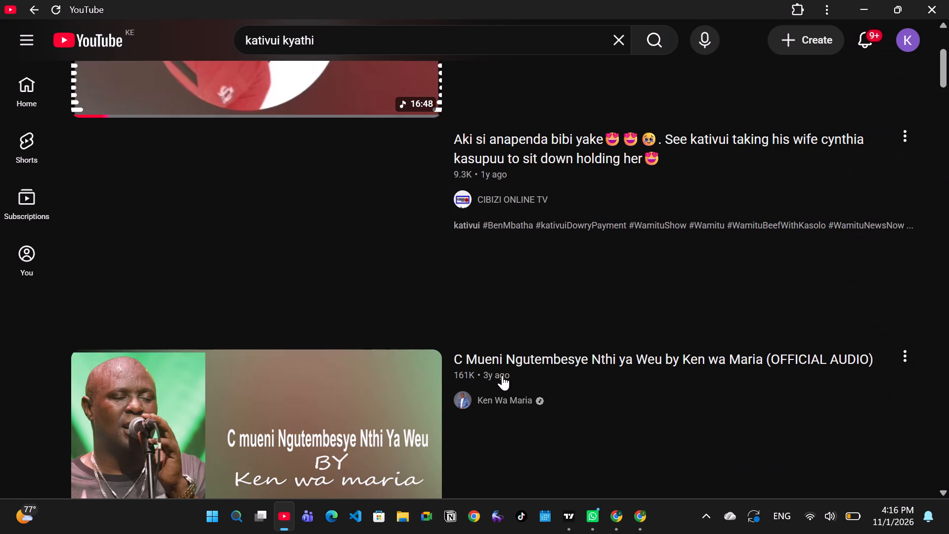
{"action": "scroll", "coordinate": [502, 375], "scroll_direction": "up", "scroll_amount": 1}
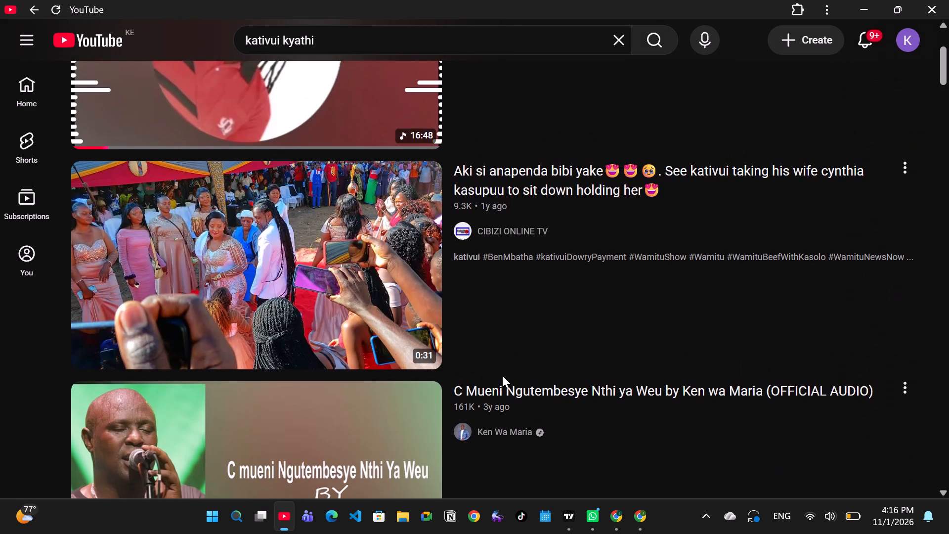
{"action": "scroll", "coordinate": [502, 375], "scroll_direction": "up", "scroll_amount": 2}
{"action": "scroll", "coordinate": [502, 375], "scroll_direction": "down", "scroll_amount": 2}
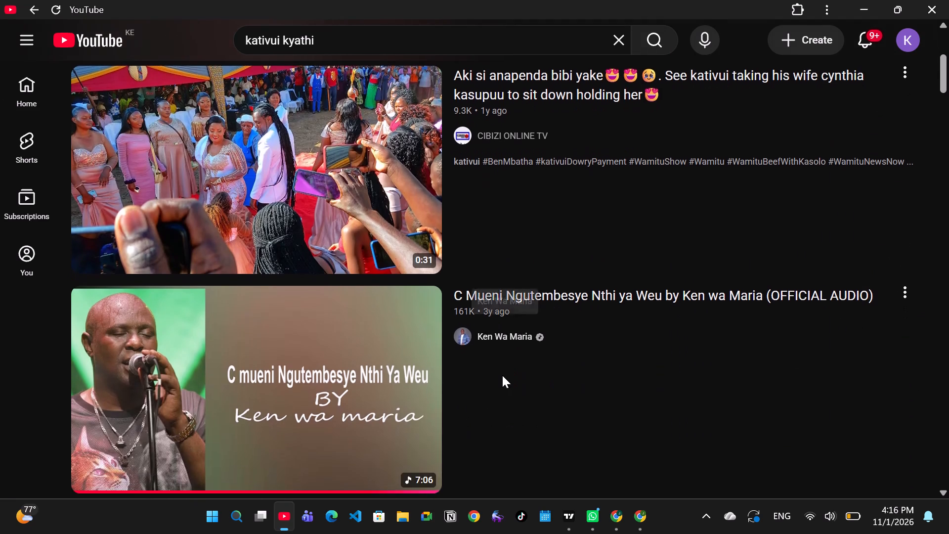
{"action": "scroll", "coordinate": [502, 375], "scroll_direction": "down", "scroll_amount": 6}
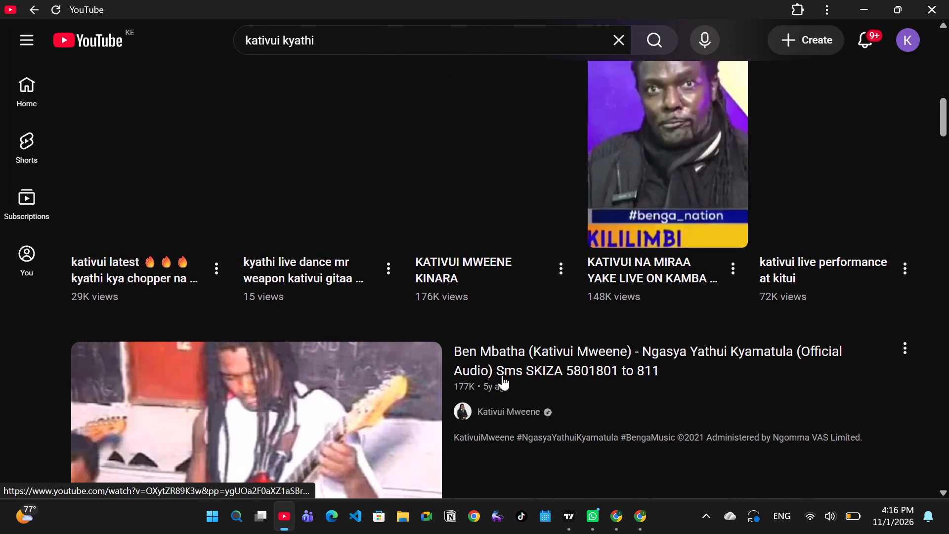
{"action": "scroll", "coordinate": [502, 375], "scroll_direction": "down", "scroll_amount": 3}
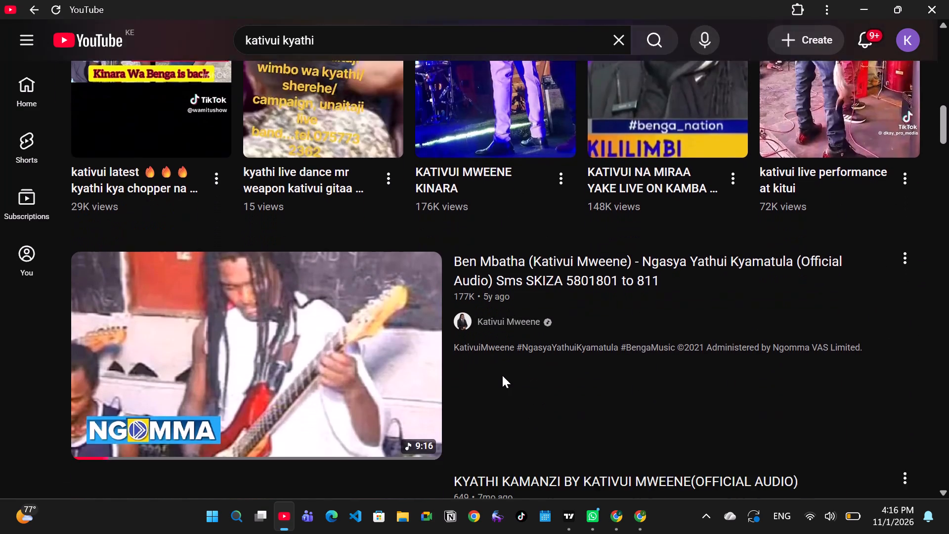
{"action": "scroll", "coordinate": [502, 375], "scroll_direction": "down", "scroll_amount": 2}
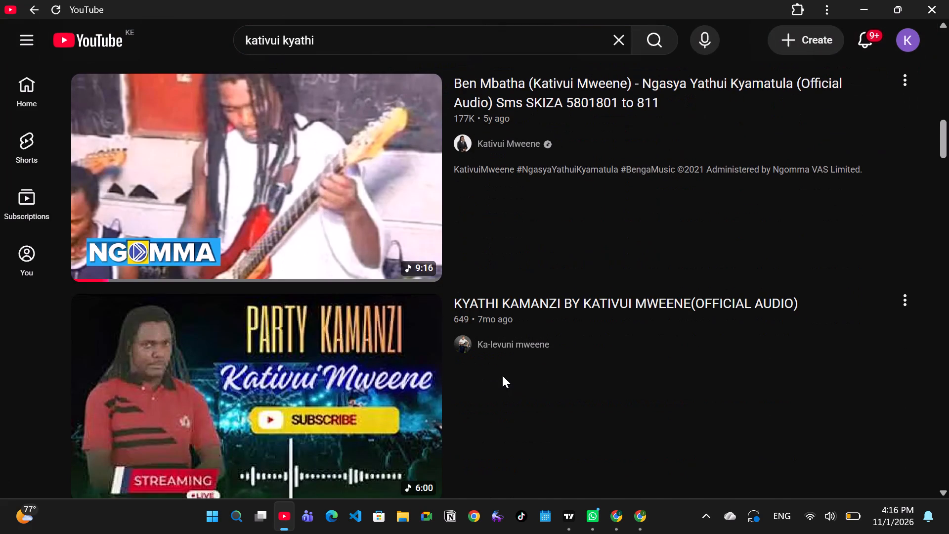
{"action": "scroll", "coordinate": [502, 375], "scroll_direction": "down", "scroll_amount": 2}
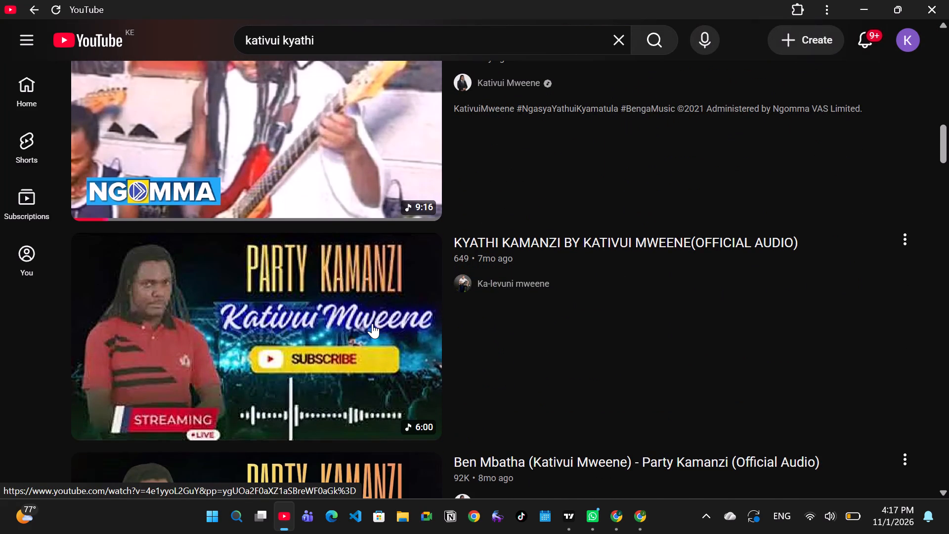
{"action": "scroll", "coordinate": [372, 323], "scroll_direction": "down", "scroll_amount": 1}
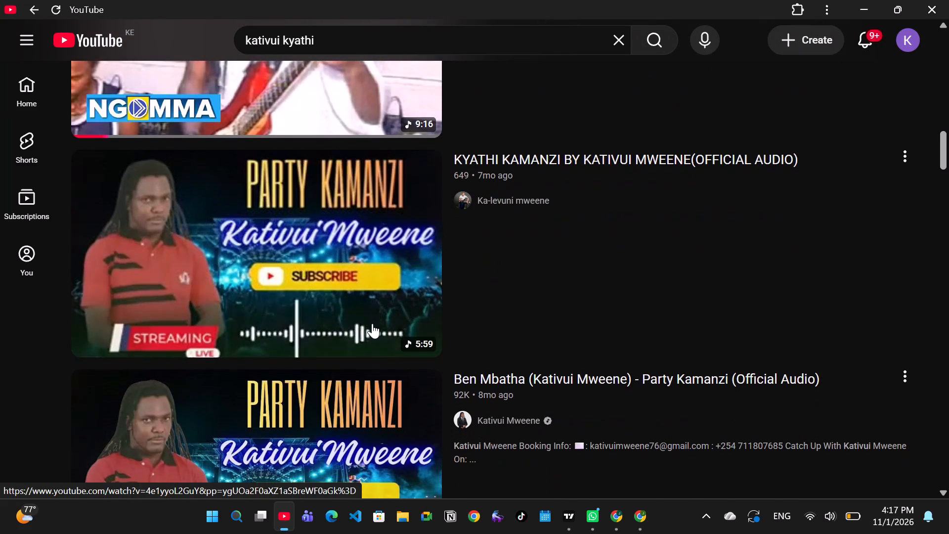
{"action": "scroll", "coordinate": [372, 323], "scroll_direction": "down", "scroll_amount": 1}
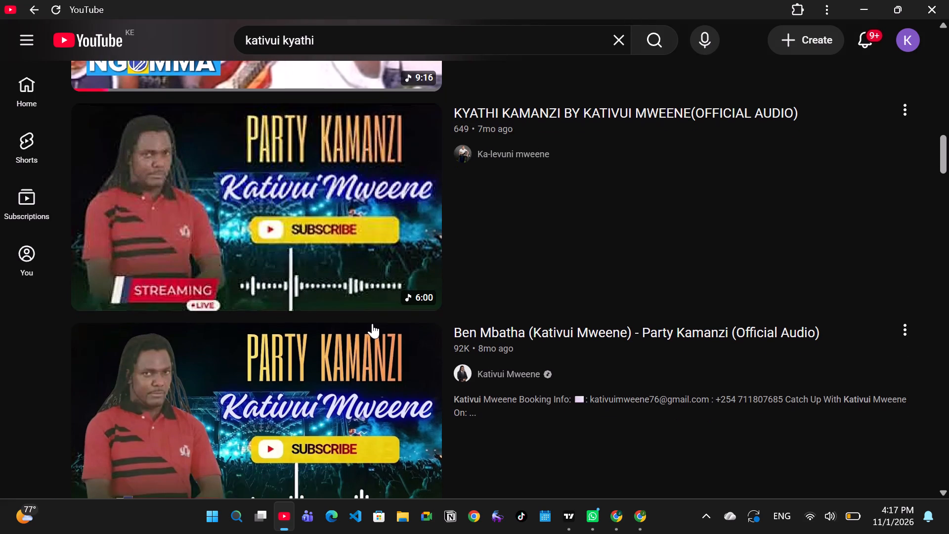
{"action": "scroll", "coordinate": [372, 323], "scroll_direction": "down", "scroll_amount": 3}
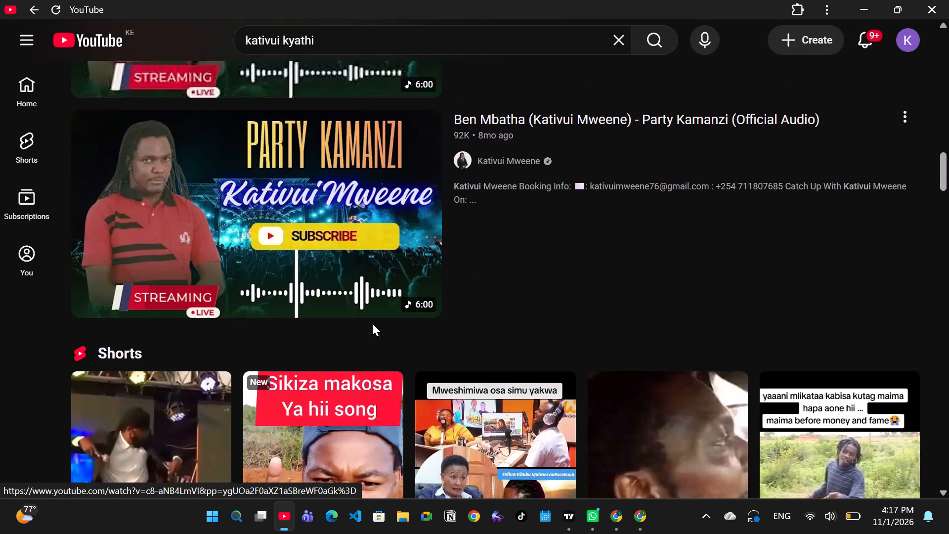
{"action": "scroll", "coordinate": [372, 323], "scroll_direction": "down", "scroll_amount": 5}
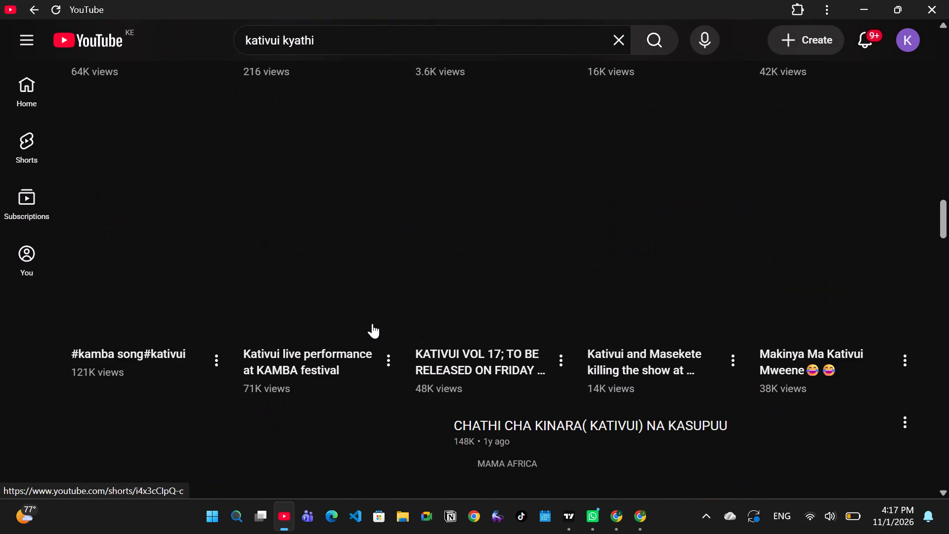
{"action": "scroll", "coordinate": [372, 323], "scroll_direction": "down", "scroll_amount": 1}
{"action": "scroll", "coordinate": [372, 323], "scroll_direction": "up", "scroll_amount": 14}
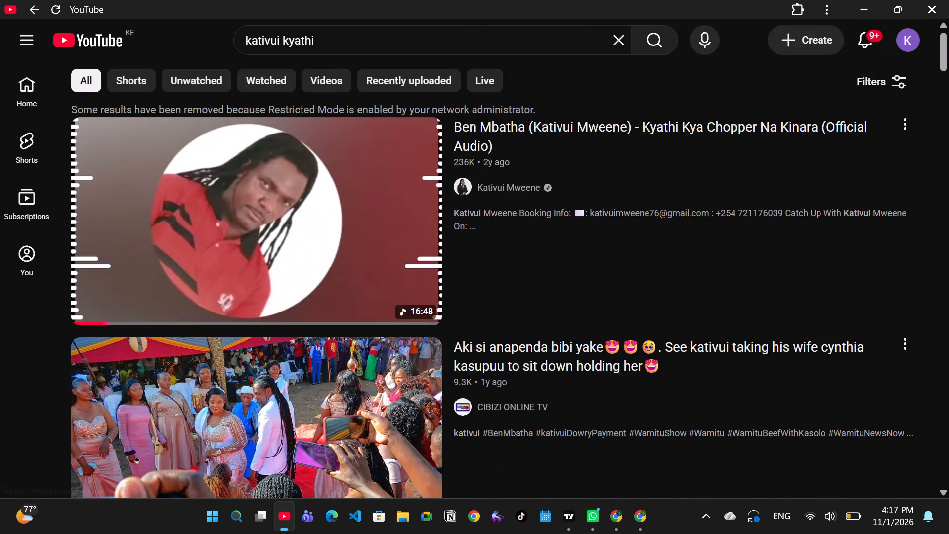
Extend the YouTube search to "kativui kyathi cha kuthea muka" and run it.
{"action": "left_click", "coordinate": [331, 46]}
{"action": "key", "text": "n"}
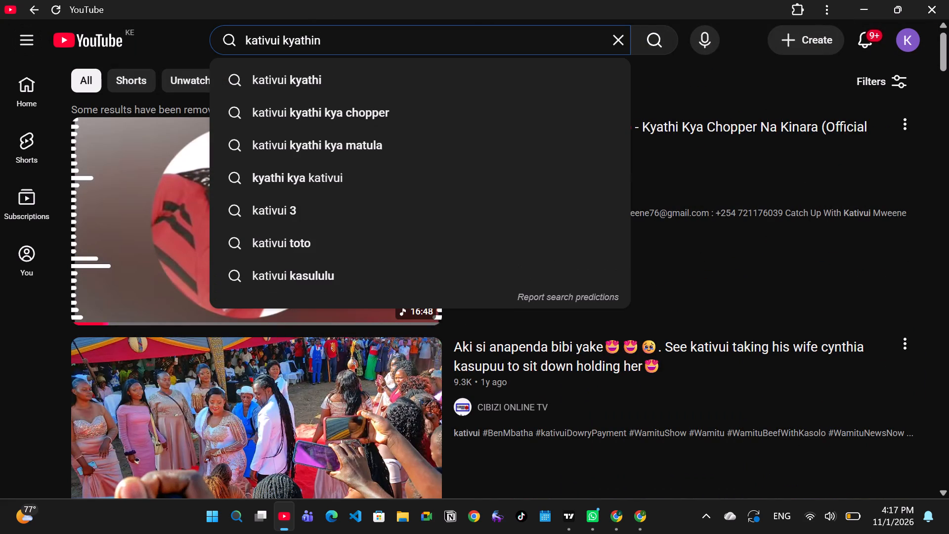
{"action": "key", "text": "BackSpace"}
{"action": "key", "text": "space"}
{"action": "type", "text": "cha kuthea"}
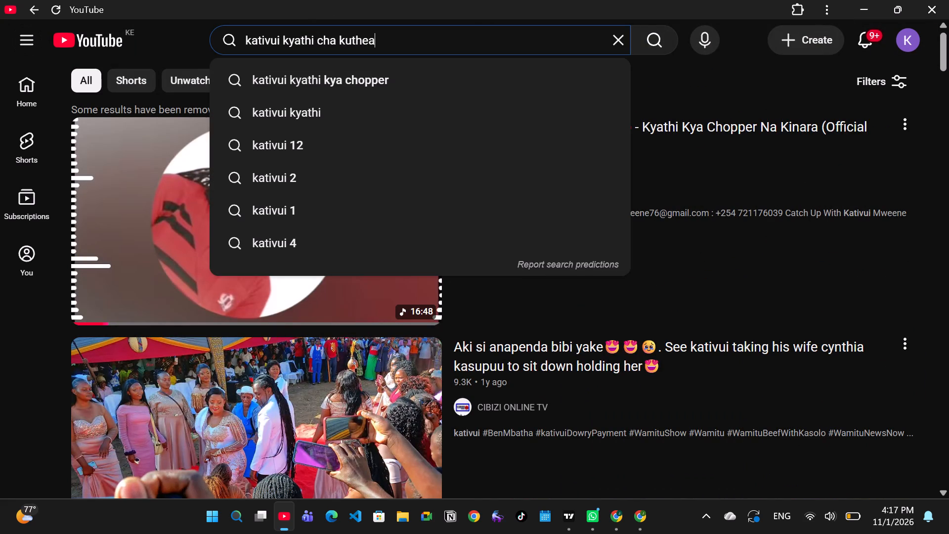
{"action": "key", "text": "space"}
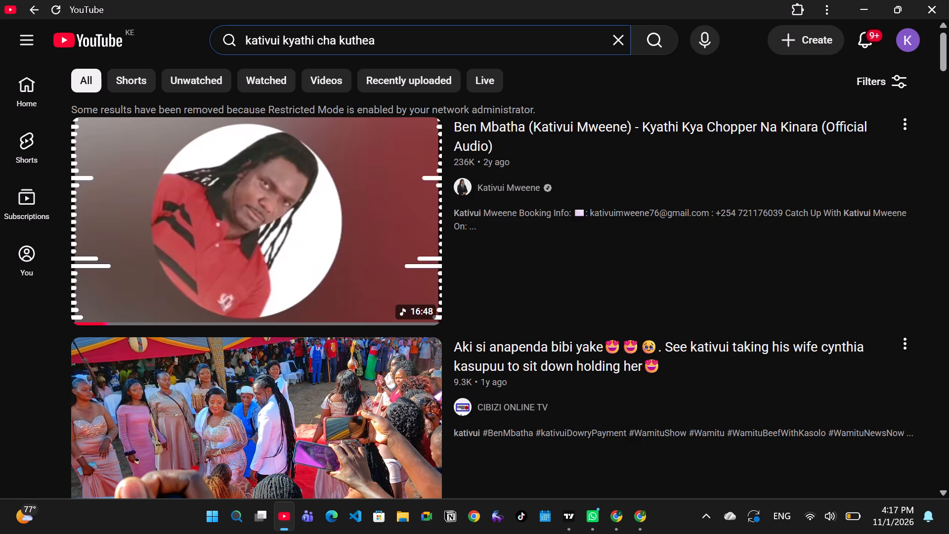
{"action": "type", "text": "muka"}
{"action": "key", "text": "Return"}
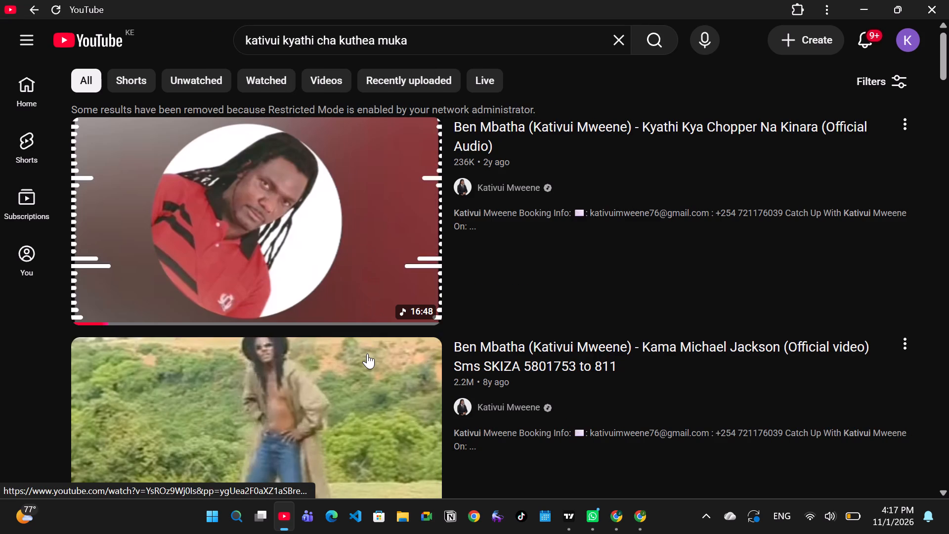
Look through the search results for the wanted Kativui Mweene song.
{"action": "scroll", "coordinate": [367, 354], "scroll_direction": "down", "scroll_amount": 3}
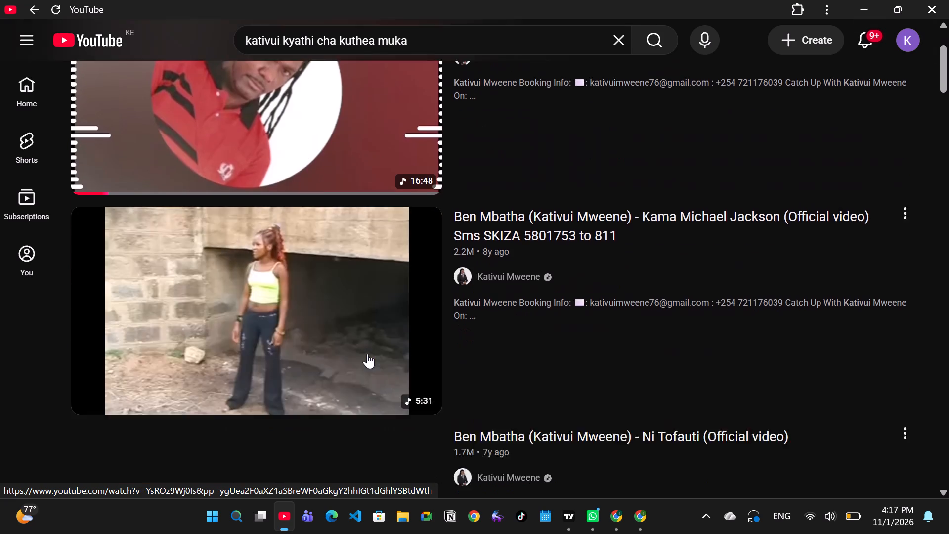
{"action": "scroll", "coordinate": [367, 354], "scroll_direction": "down", "scroll_amount": 4}
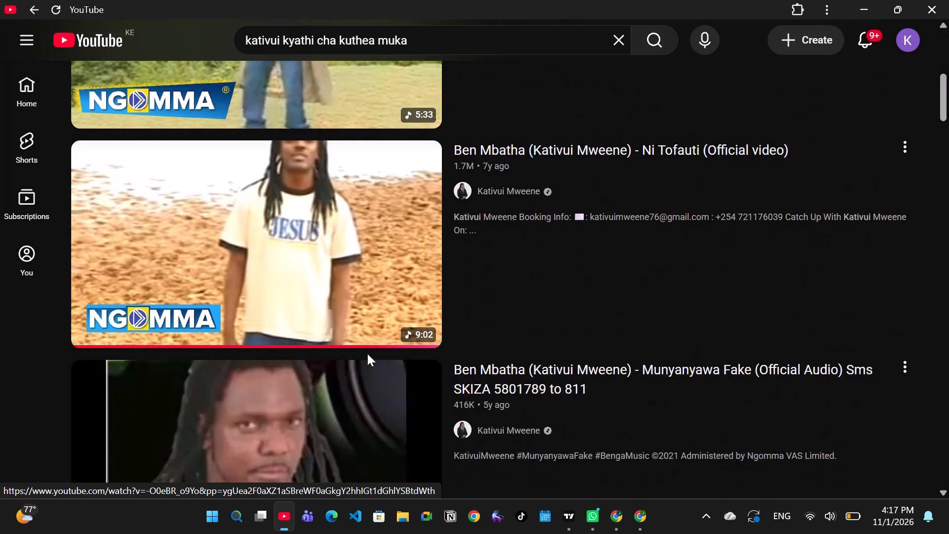
{"action": "scroll", "coordinate": [367, 354], "scroll_direction": "down", "scroll_amount": 3}
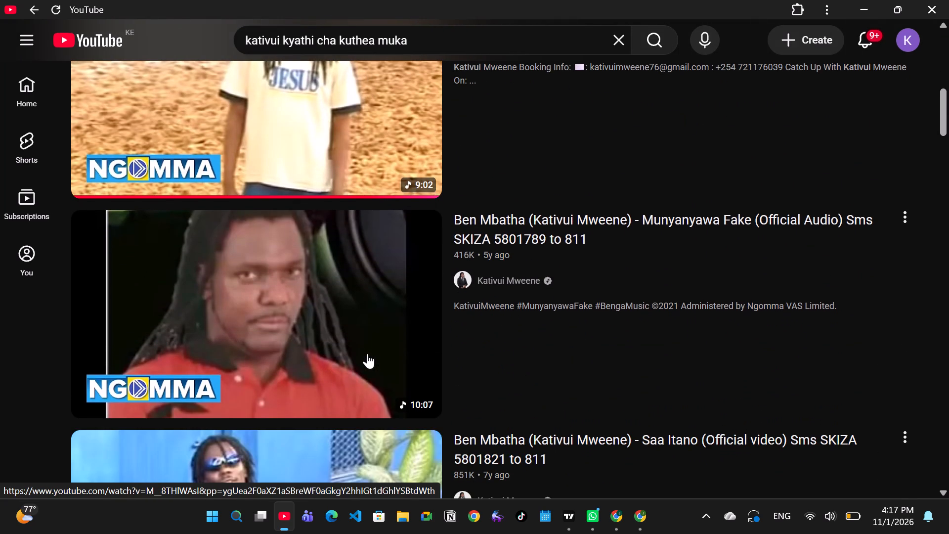
{"action": "scroll", "coordinate": [367, 354], "scroll_direction": "down", "scroll_amount": 2}
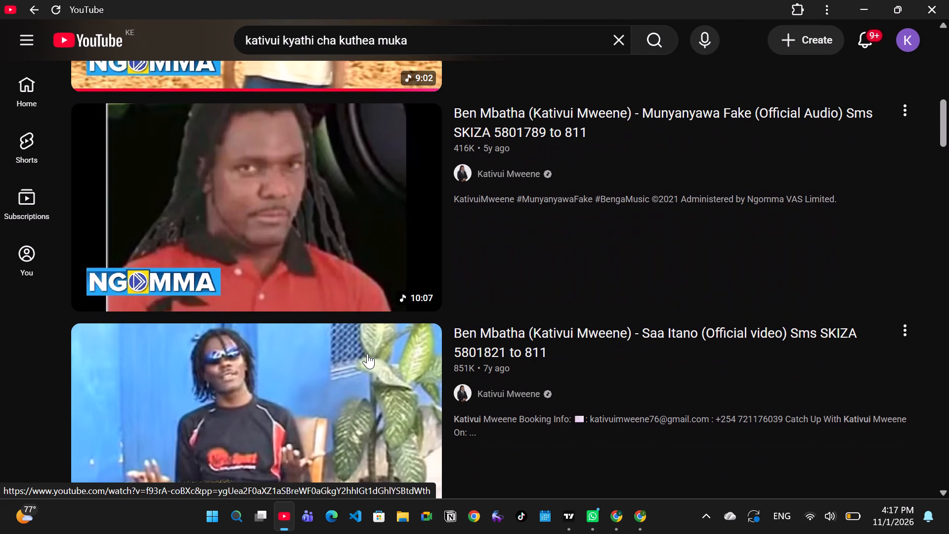
{"action": "scroll", "coordinate": [367, 354], "scroll_direction": "down", "scroll_amount": 2}
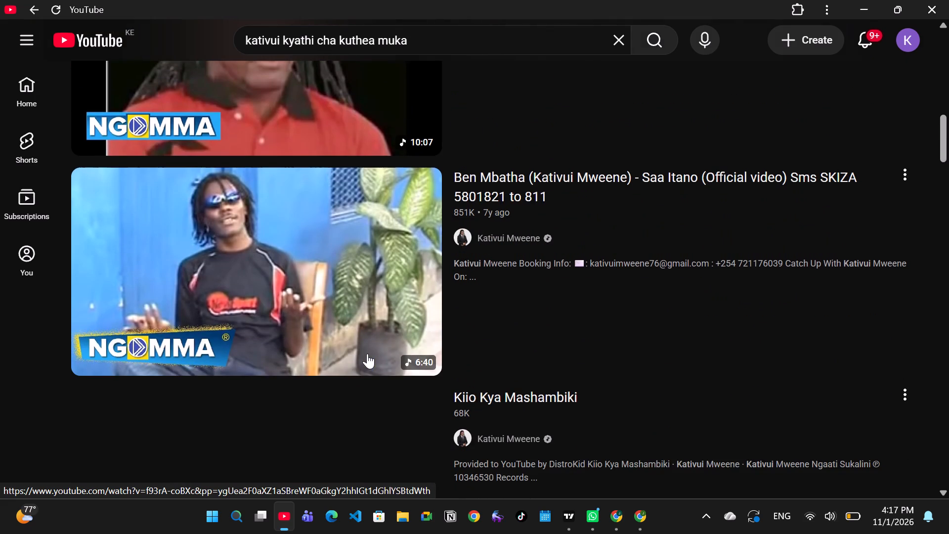
{"action": "scroll", "coordinate": [367, 354], "scroll_direction": "down", "scroll_amount": 2}
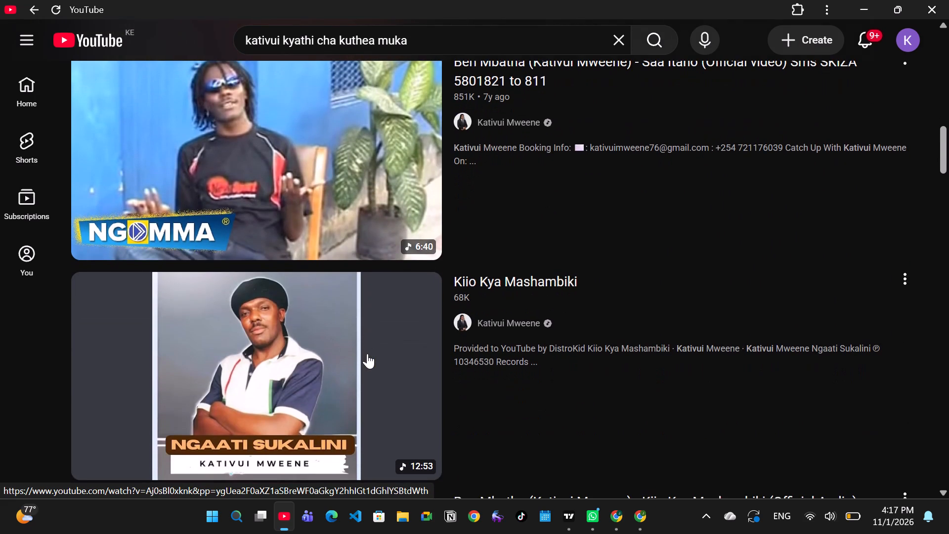
{"action": "scroll", "coordinate": [367, 354], "scroll_direction": "down", "scroll_amount": 2}
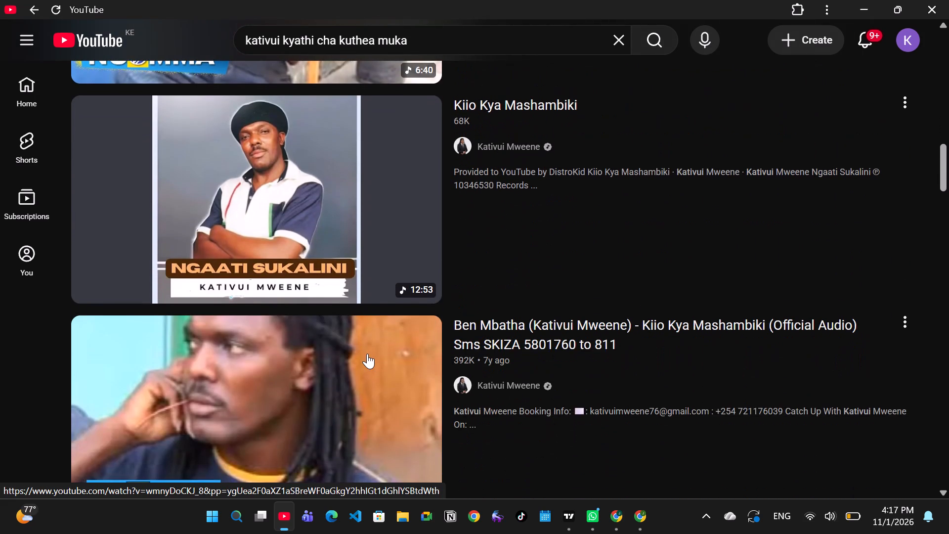
{"action": "scroll", "coordinate": [367, 354], "scroll_direction": "down", "scroll_amount": 1}
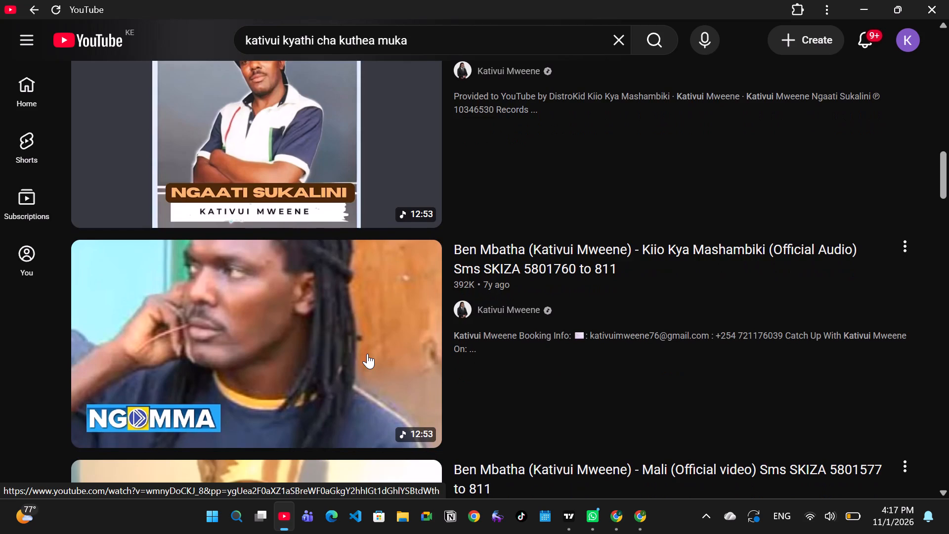
{"action": "scroll", "coordinate": [367, 354], "scroll_direction": "down", "scroll_amount": 3}
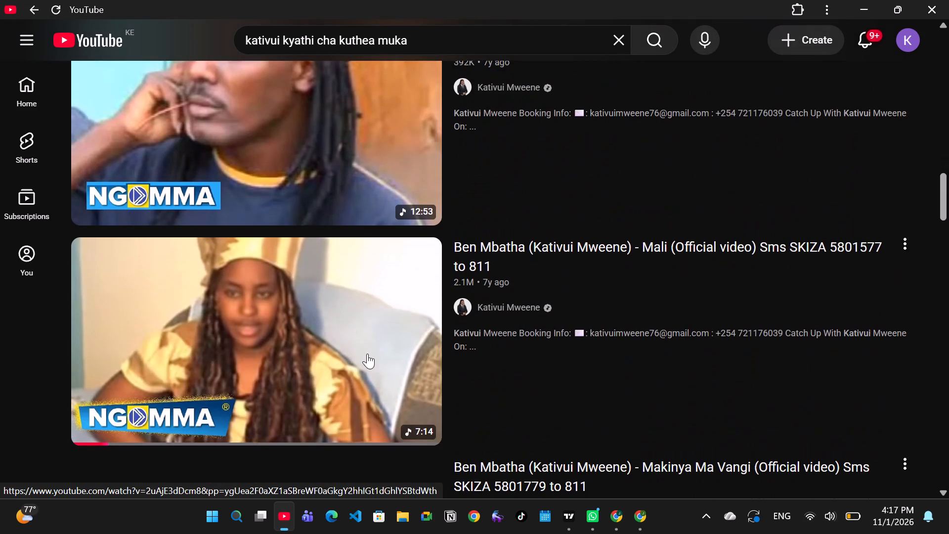
{"action": "scroll", "coordinate": [367, 354], "scroll_direction": "down", "scroll_amount": 1}
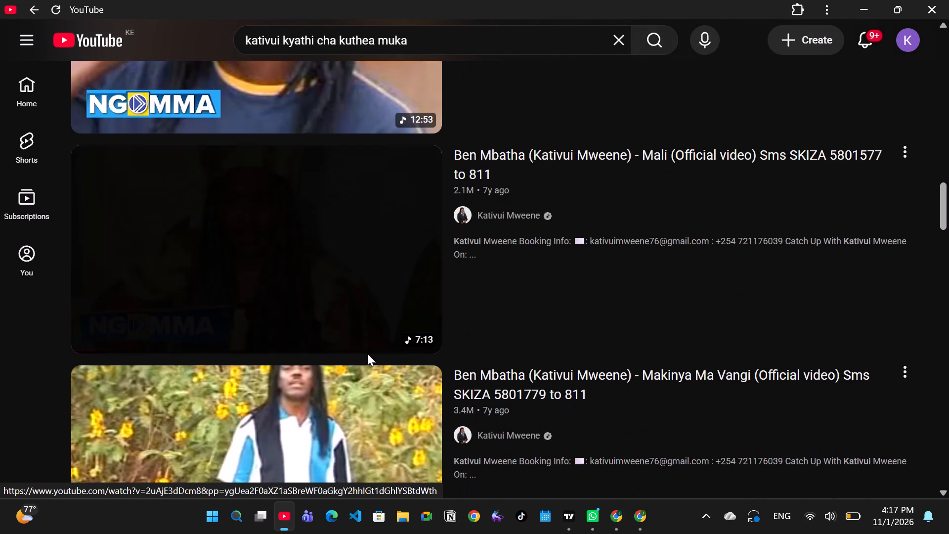
{"action": "scroll", "coordinate": [367, 354], "scroll_direction": "down", "scroll_amount": 1}
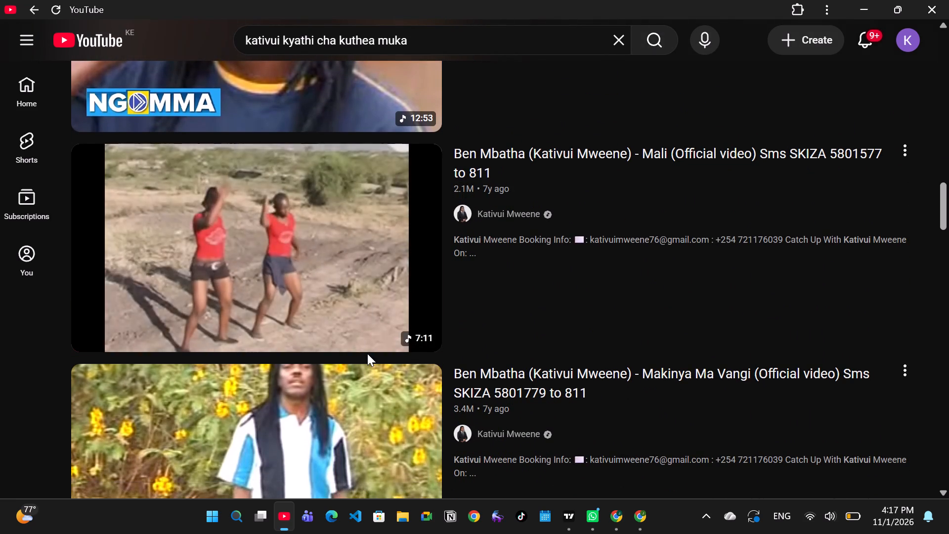
{"action": "scroll", "coordinate": [377, 397], "scroll_direction": "down", "scroll_amount": 1}
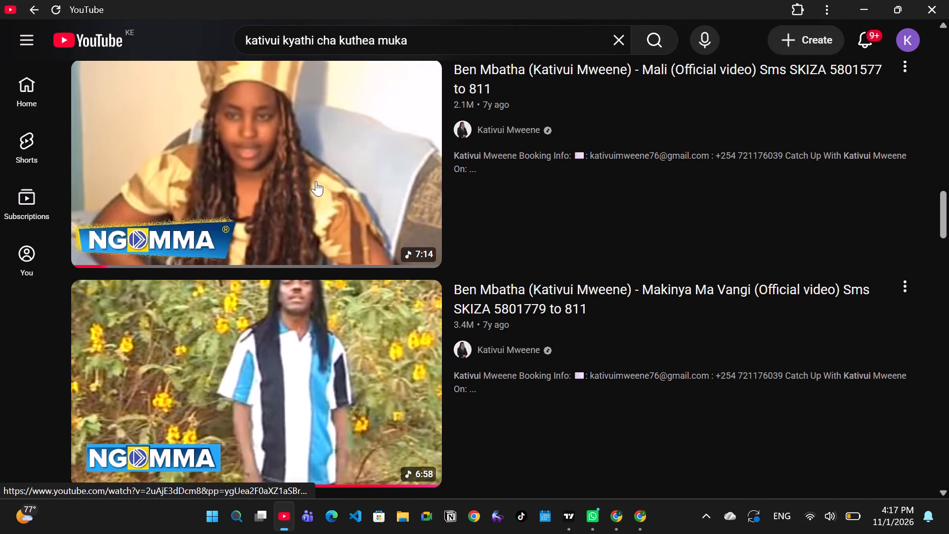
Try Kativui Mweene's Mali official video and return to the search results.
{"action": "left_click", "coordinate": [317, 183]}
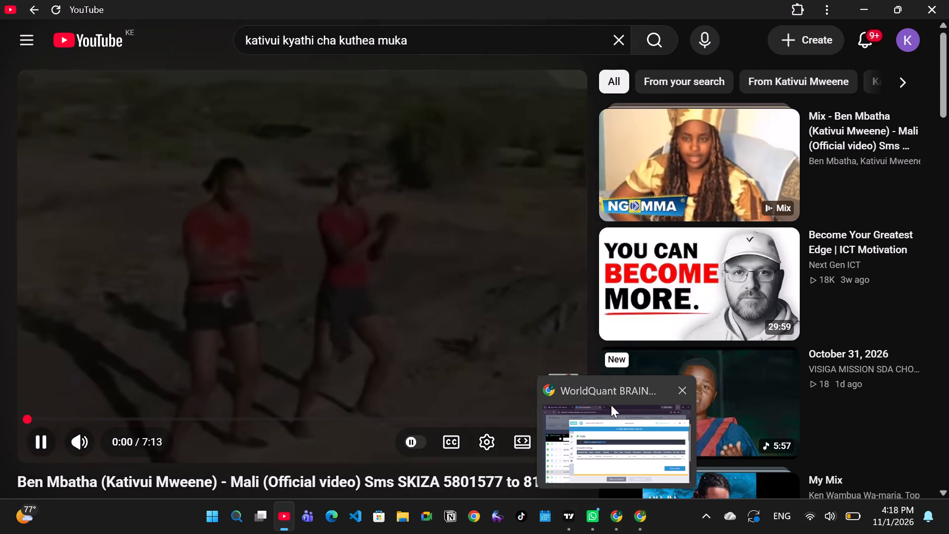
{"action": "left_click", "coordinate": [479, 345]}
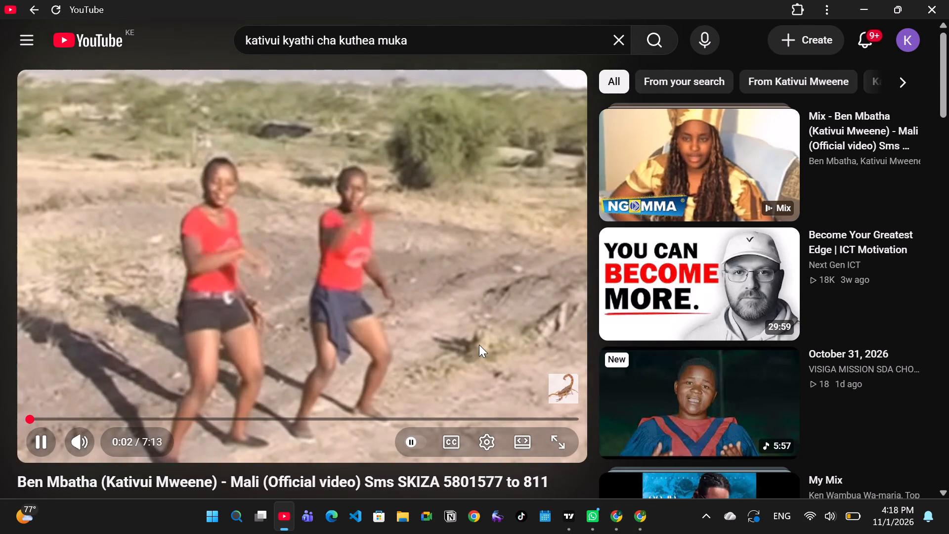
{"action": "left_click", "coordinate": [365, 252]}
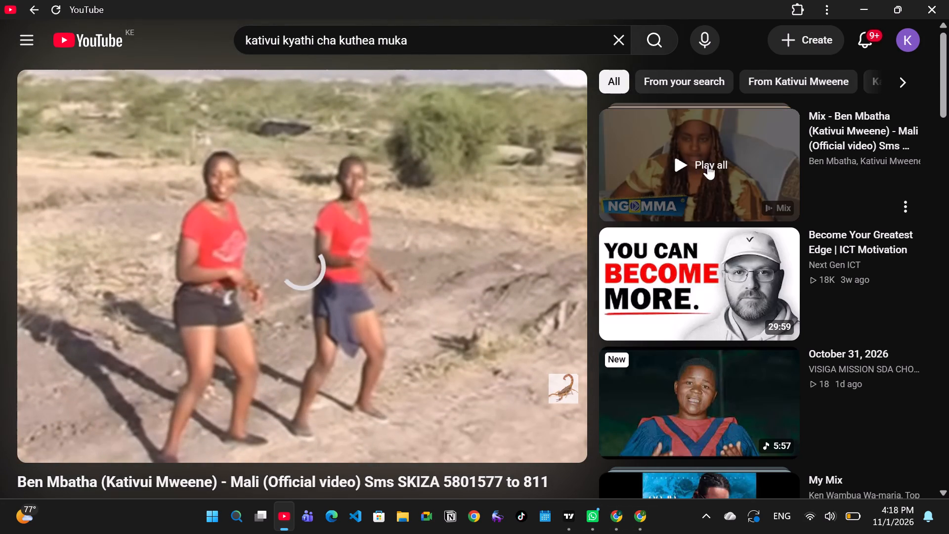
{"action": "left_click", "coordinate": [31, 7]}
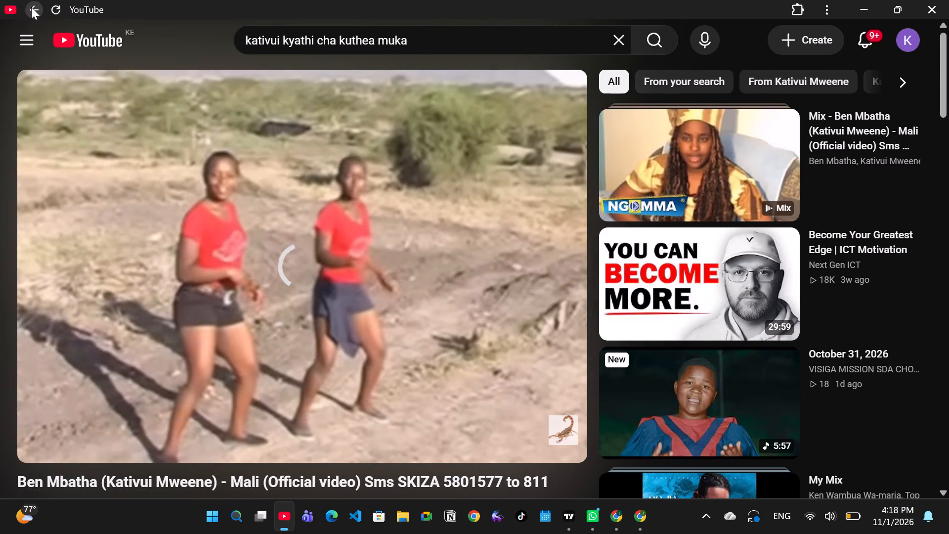
Find the Kativui songs playlist further down the search results and start playing it.
{"action": "scroll", "coordinate": [499, 420], "scroll_direction": "down", "scroll_amount": 2}
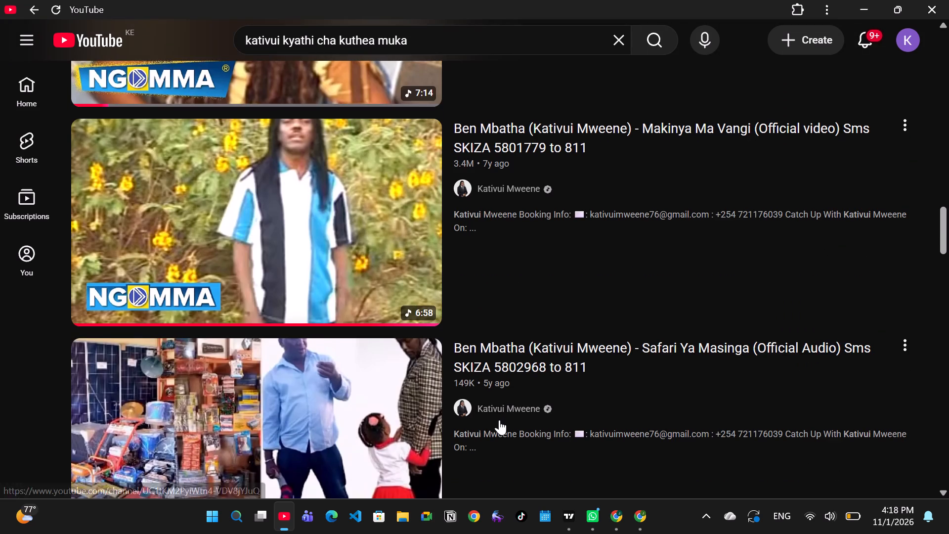
{"action": "scroll", "coordinate": [499, 420], "scroll_direction": "down", "scroll_amount": 3}
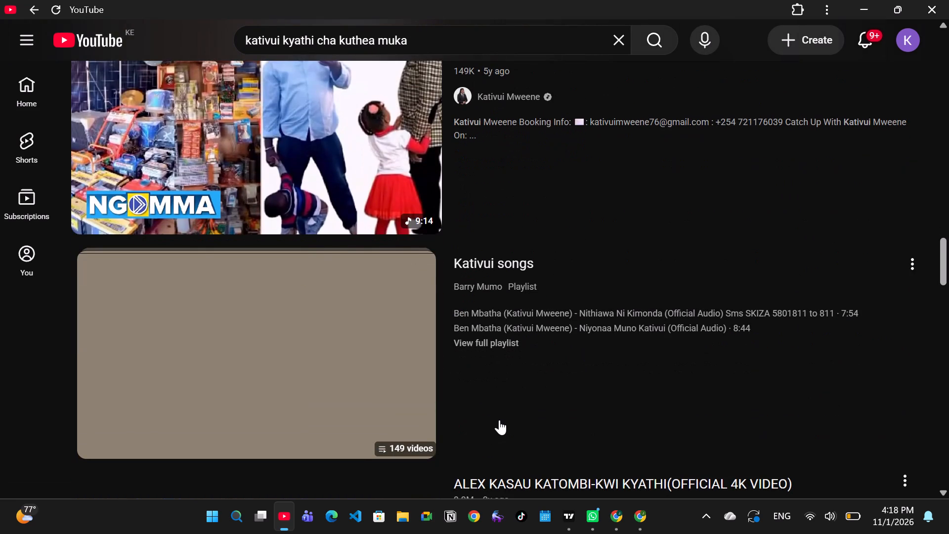
{"action": "scroll", "coordinate": [499, 420], "scroll_direction": "down", "scroll_amount": 2}
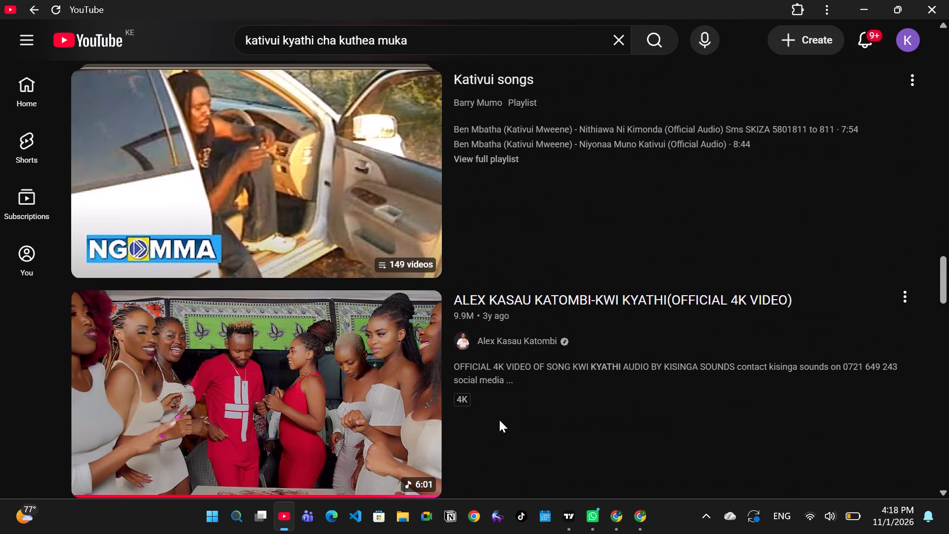
{"action": "scroll", "coordinate": [499, 420], "scroll_direction": "down", "scroll_amount": 1}
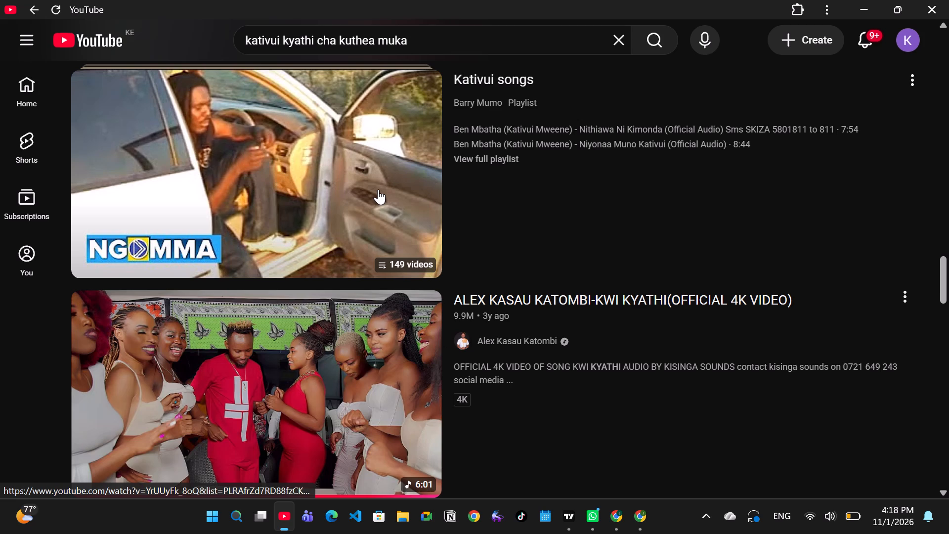
{"action": "left_click", "coordinate": [378, 189]}
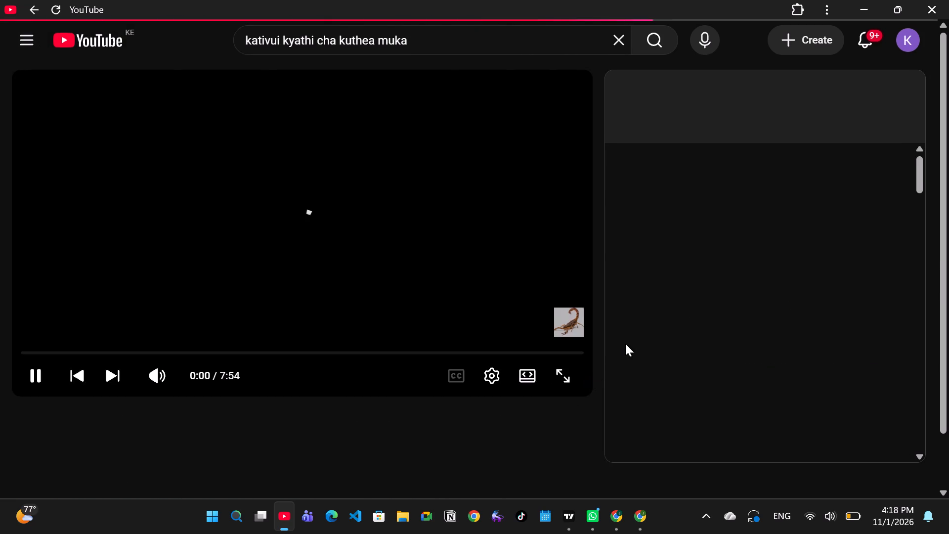
{"action": "left_click", "coordinate": [526, 257]}
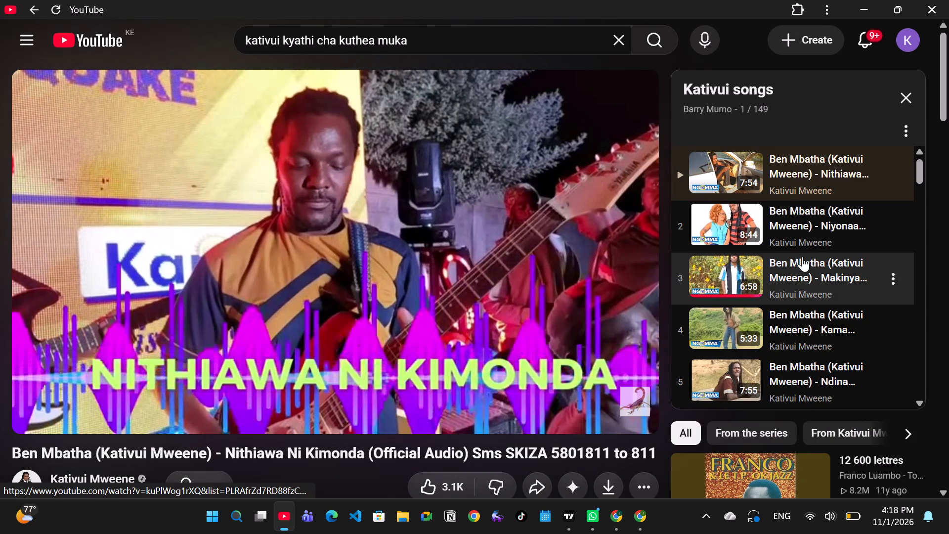
Browse the songs in the Kativui songs playlist for the wanted one.
{"action": "scroll", "coordinate": [802, 257], "scroll_direction": "down", "scroll_amount": 2}
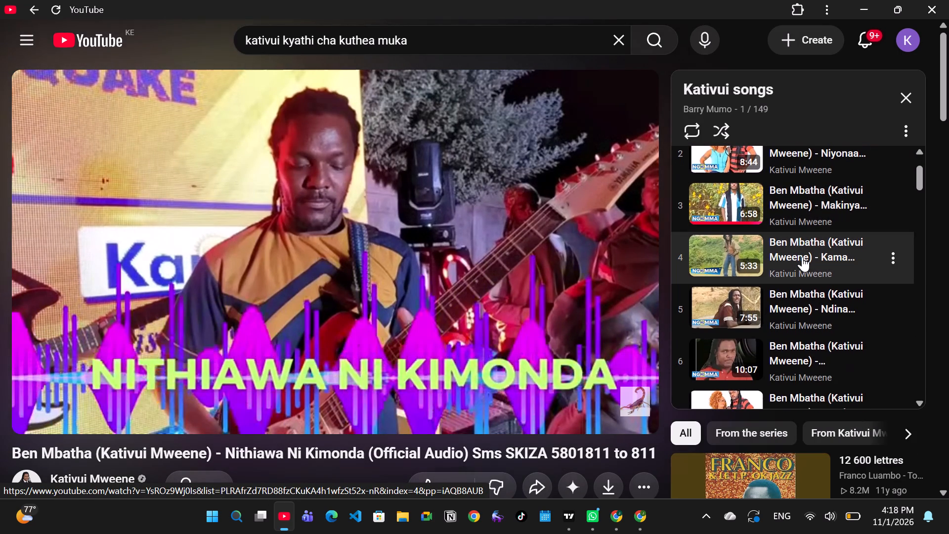
{"action": "scroll", "coordinate": [802, 257], "scroll_direction": "down", "scroll_amount": 1}
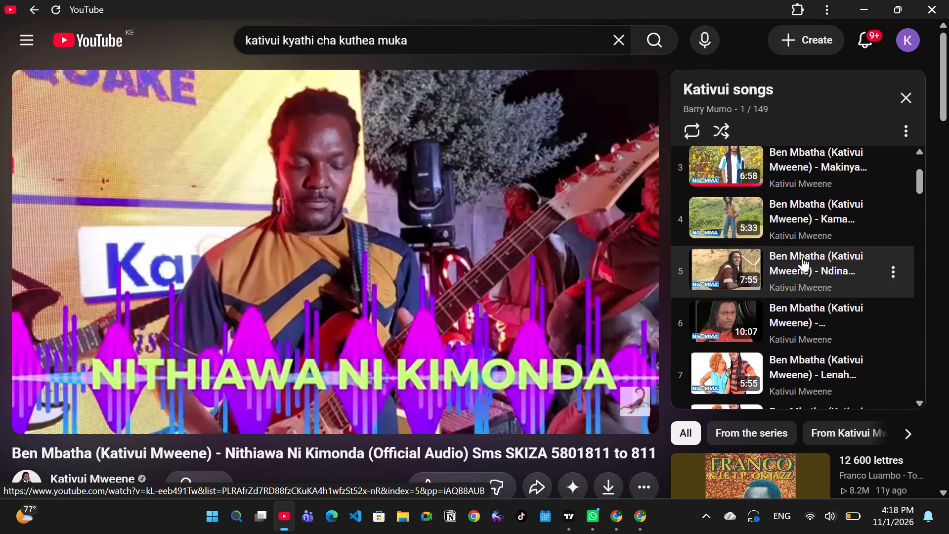
{"action": "scroll", "coordinate": [802, 257], "scroll_direction": "down", "scroll_amount": 1}
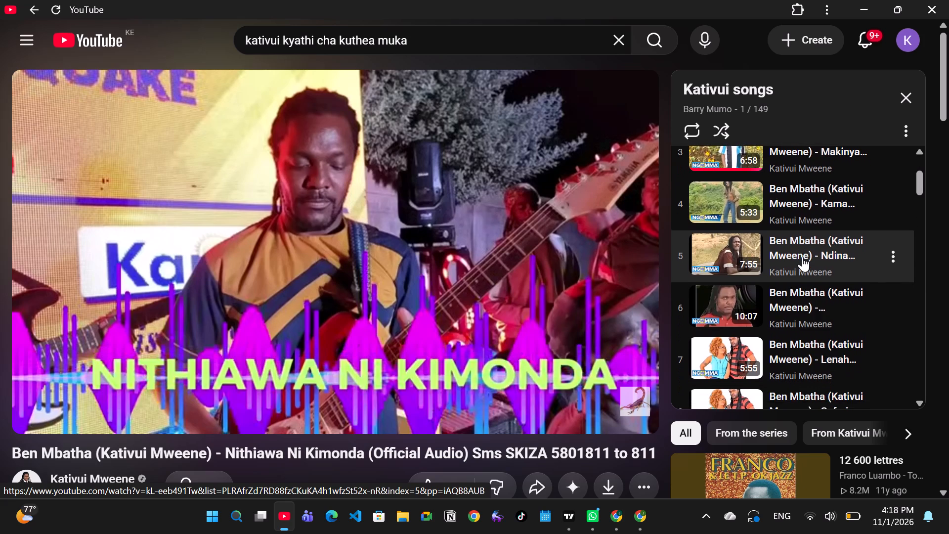
{"action": "scroll", "coordinate": [802, 257], "scroll_direction": "down", "scroll_amount": 1}
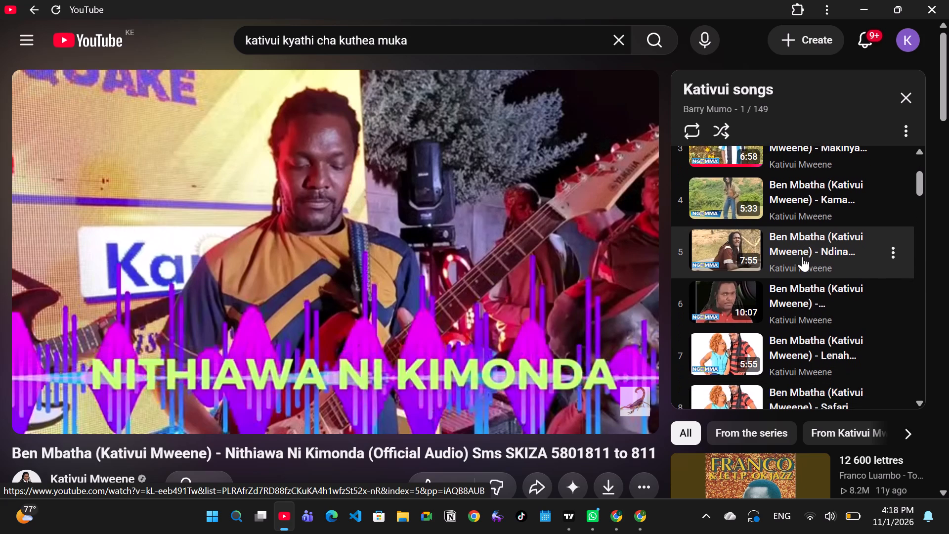
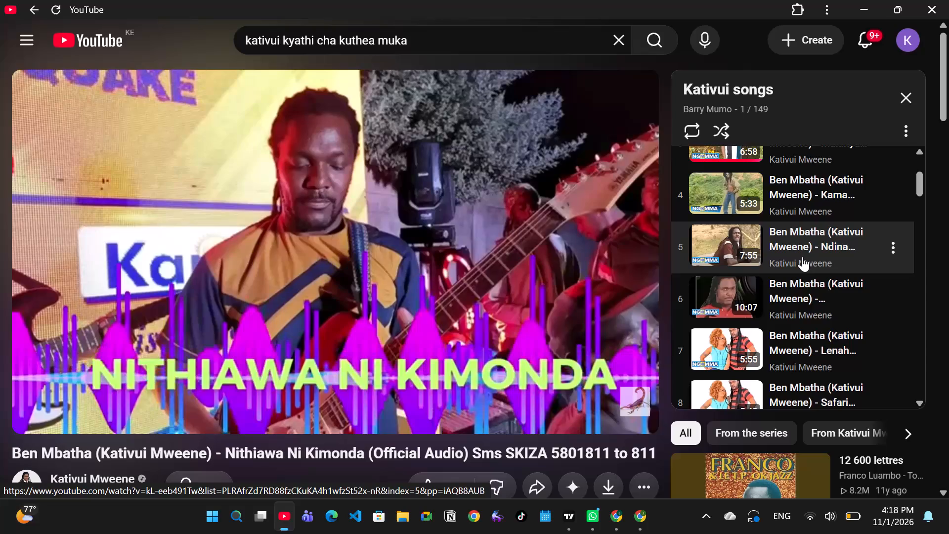
Look further down the Kativui songs playlist for the wanted song.
{"action": "scroll", "coordinate": [802, 257], "scroll_direction": "down", "scroll_amount": 2}
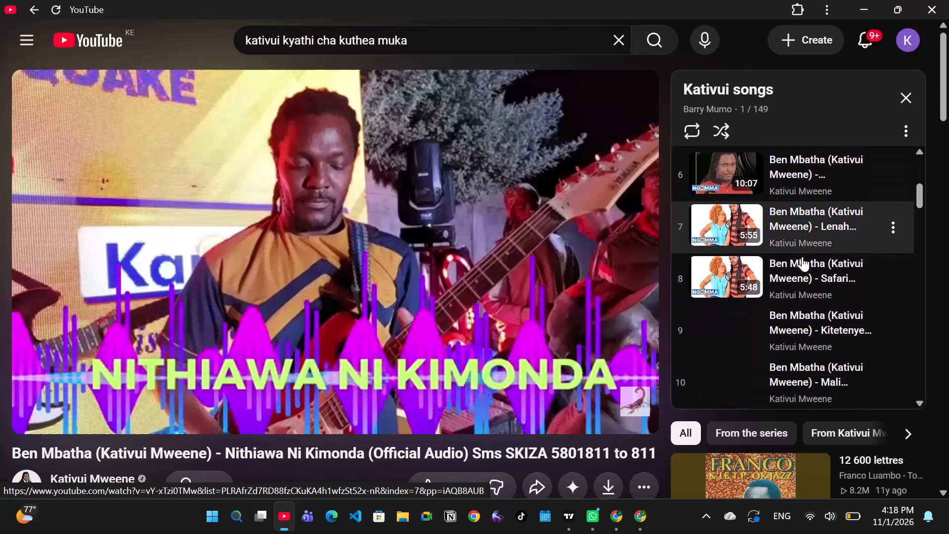
{"action": "scroll", "coordinate": [802, 257], "scroll_direction": "down", "scroll_amount": 1}
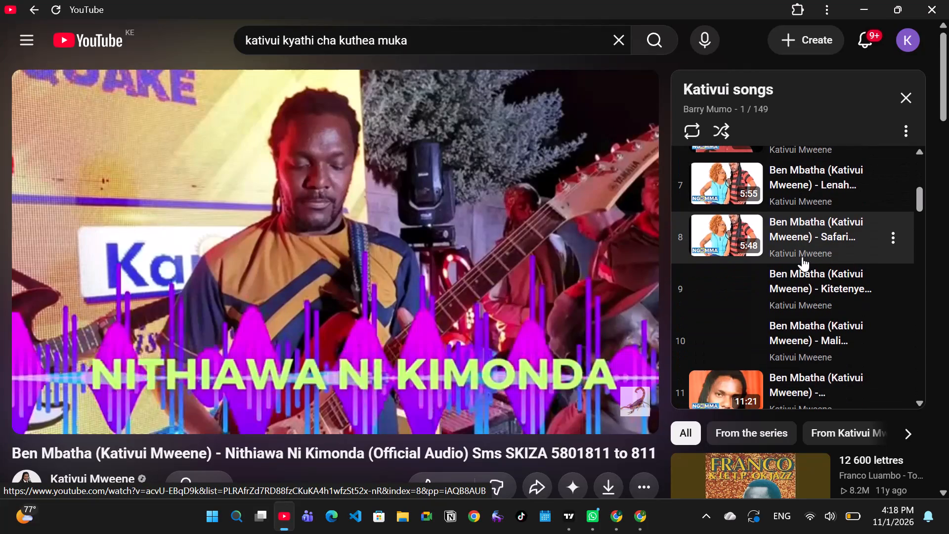
{"action": "scroll", "coordinate": [802, 257], "scroll_direction": "down", "scroll_amount": 1}
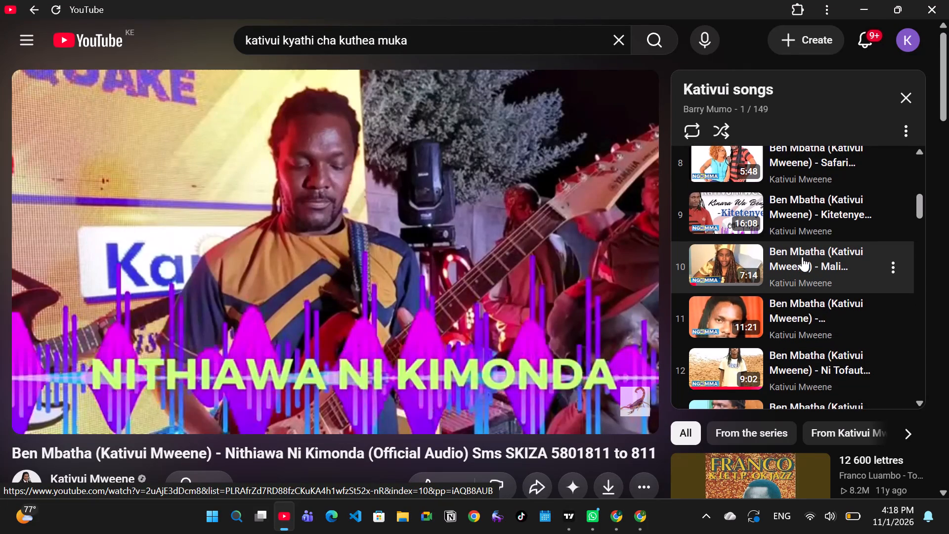
Search YouTube for "kativui mbaika".
{"action": "left_click", "coordinate": [514, 46]}
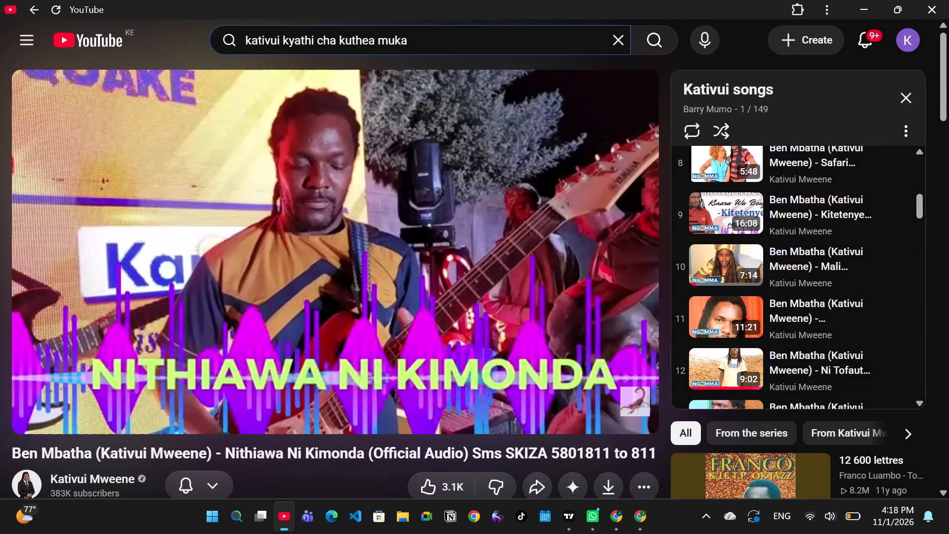
{"action": "key", "text": "BackSpace"}
{"action": "key", "text": "BackSpace"}
{"action": "key", "text": "BackSpace"}
{"action": "key", "text": "BackSpace"}
{"action": "key", "text": "BackSpace"}
{"action": "key", "text": "BackSpace"}
{"action": "key", "text": "BackSpace"}
{"action": "key", "text": "BackSpace"}
{"action": "key", "text": "BackSpace"}
{"action": "key", "text": "BackSpace"}
{"action": "key", "text": "BackSpace"}
{"action": "key", "text": "BackSpace"}
{"action": "key", "text": "BackSpace"}
{"action": "key", "text": "BackSpace"}
{"action": "key", "text": "BackSpace"}
{"action": "key", "text": "BackSpace"}
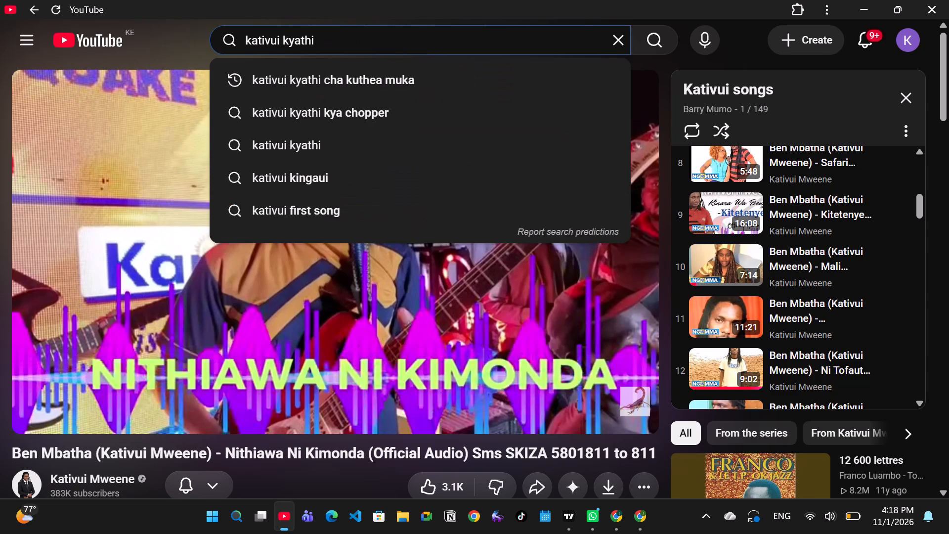
{"action": "key", "text": "BackSpace"}
{"action": "key", "text": "BackSpace"}
{"action": "key", "text": "BackSpace"}
{"action": "key", "text": "BackSpace"}
{"action": "key", "text": "BackSpace"}
{"action": "key", "text": "BackSpace"}
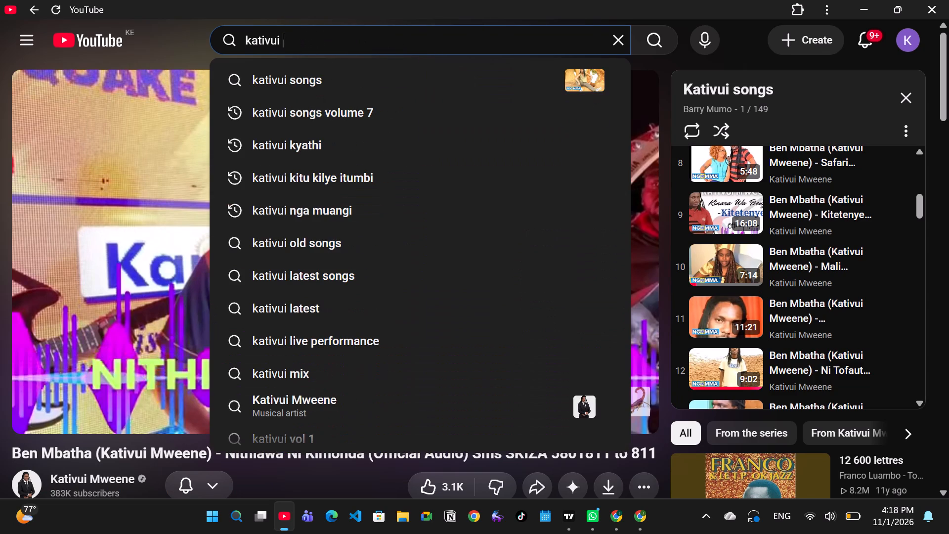
{"action": "type", "text": "mb"}
{"action": "type", "text": "aika"}
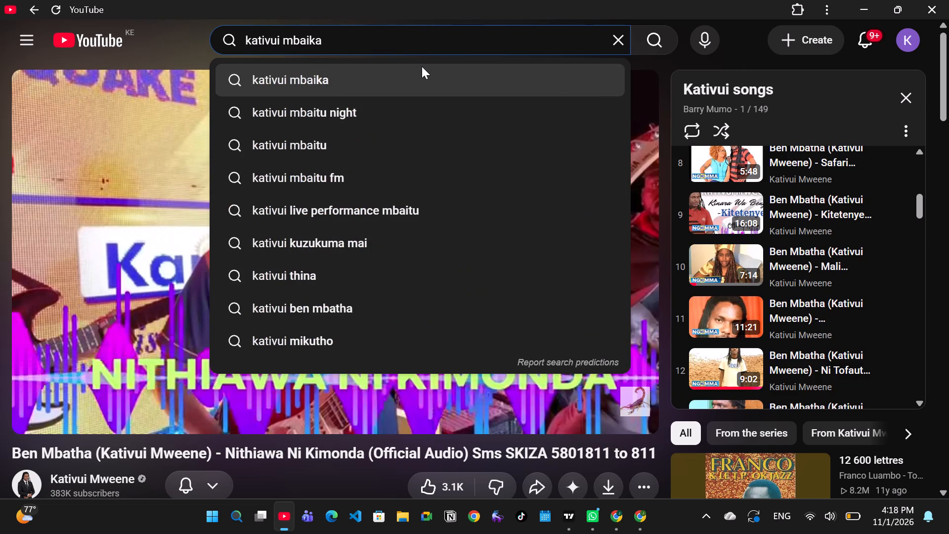
{"action": "key", "text": "Return"}
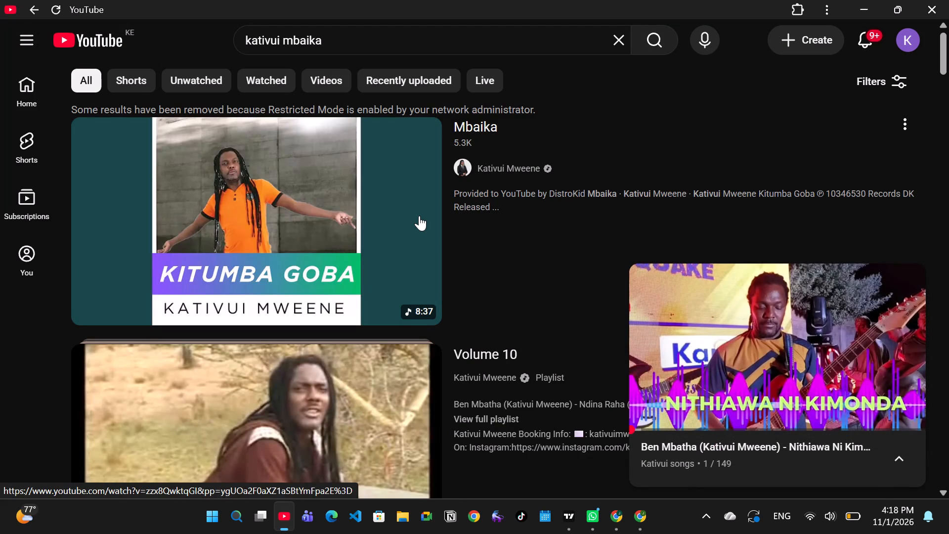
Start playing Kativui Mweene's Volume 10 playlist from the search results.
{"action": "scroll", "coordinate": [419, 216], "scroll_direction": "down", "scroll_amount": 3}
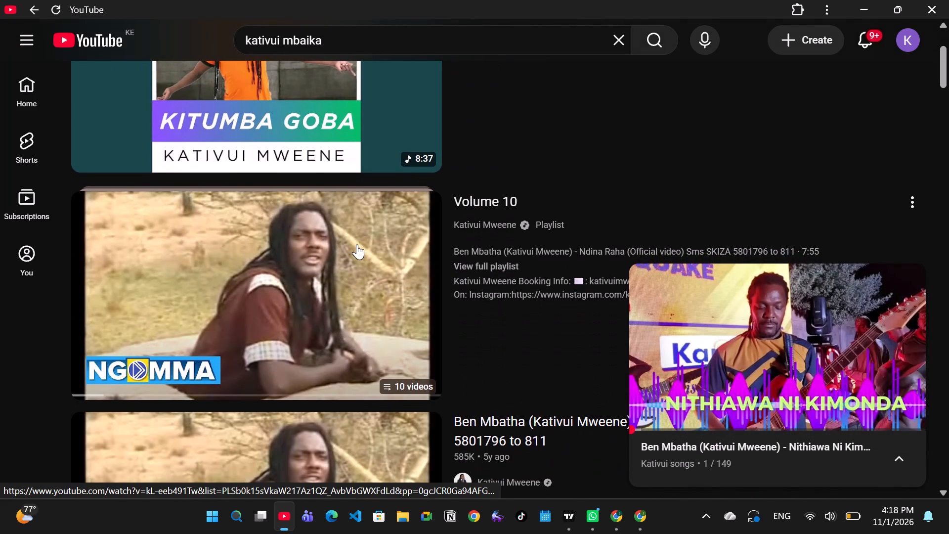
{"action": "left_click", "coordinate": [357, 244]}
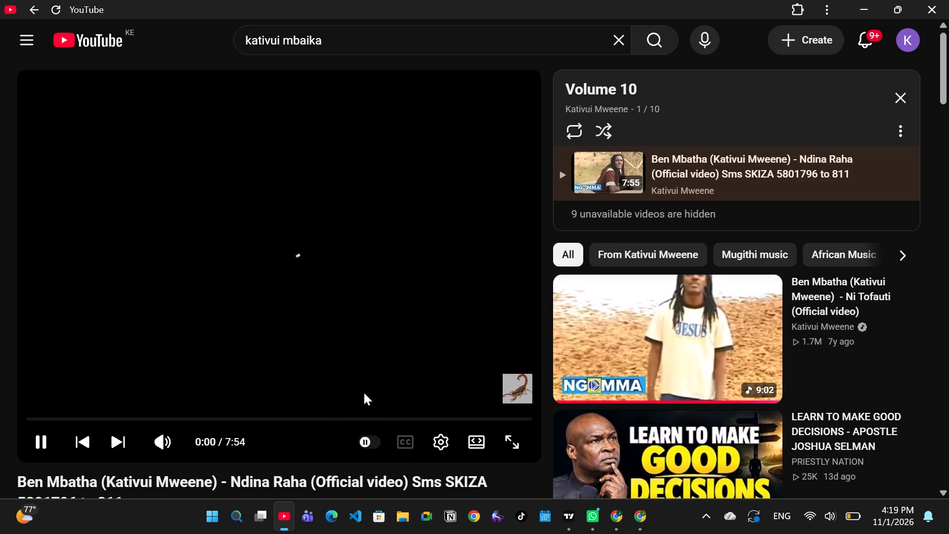
Switch to the WorldQuant BRAIN simulate page, show Simulation 6's test period and examine its IS testing status.
{"action": "left_click", "coordinate": [618, 521]}
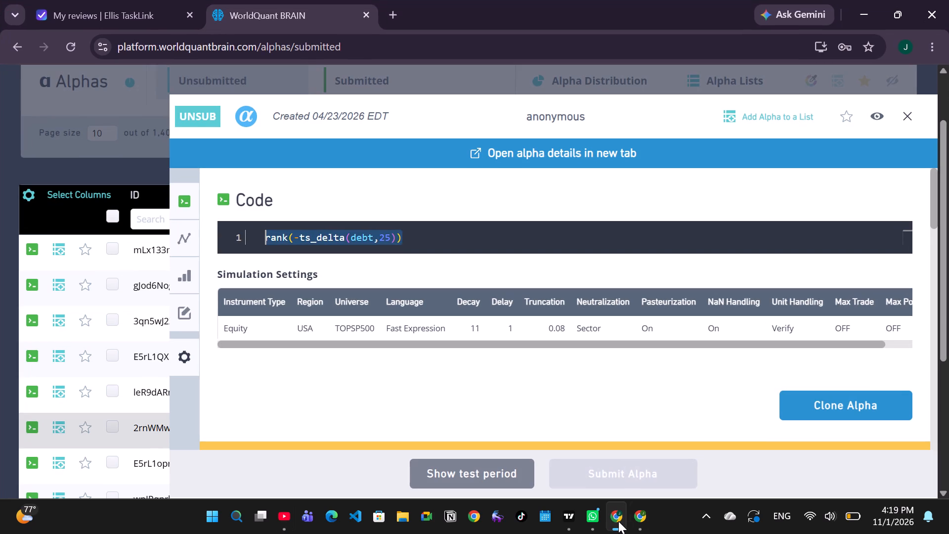
{"action": "left_click", "coordinate": [635, 523]}
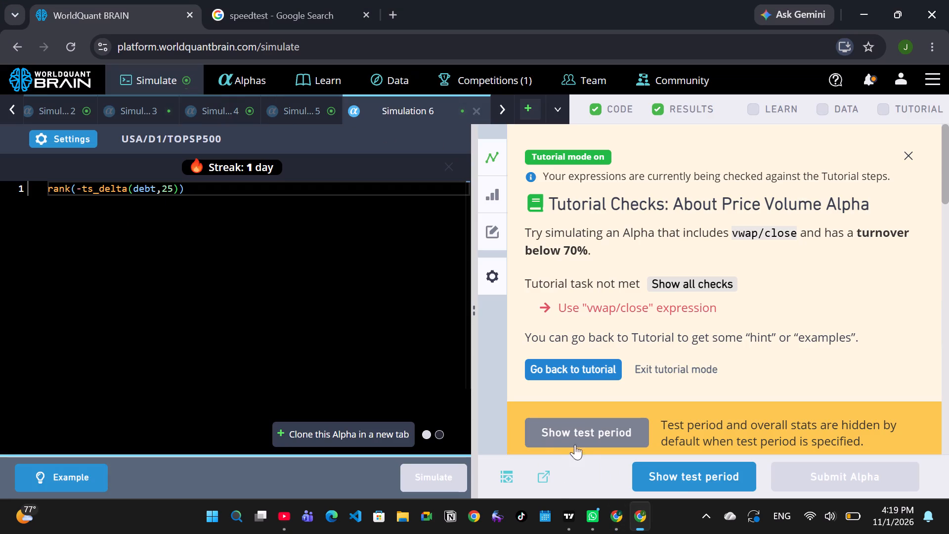
{"action": "left_click", "coordinate": [674, 476]}
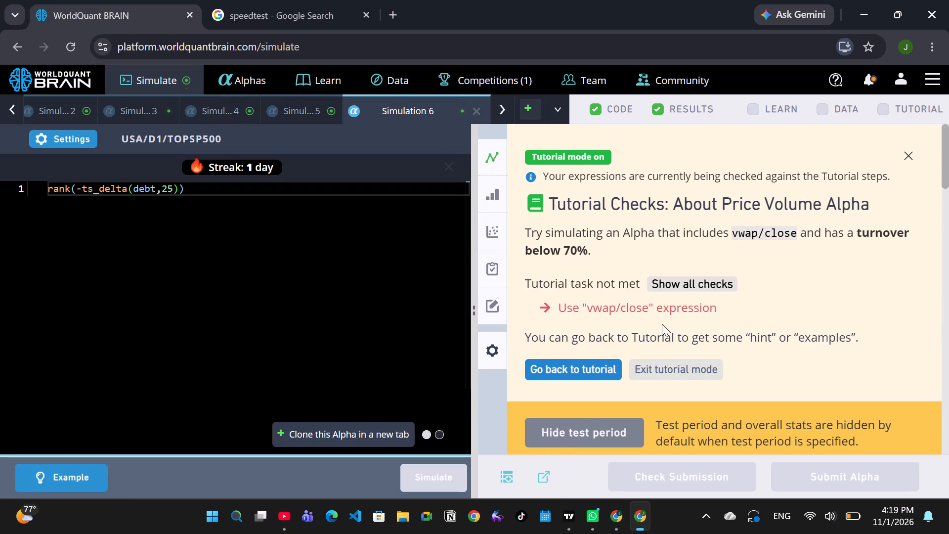
{"action": "scroll", "coordinate": [662, 324], "scroll_direction": "down", "scroll_amount": 7}
{"action": "scroll", "coordinate": [662, 324], "scroll_direction": "up", "scroll_amount": 1}
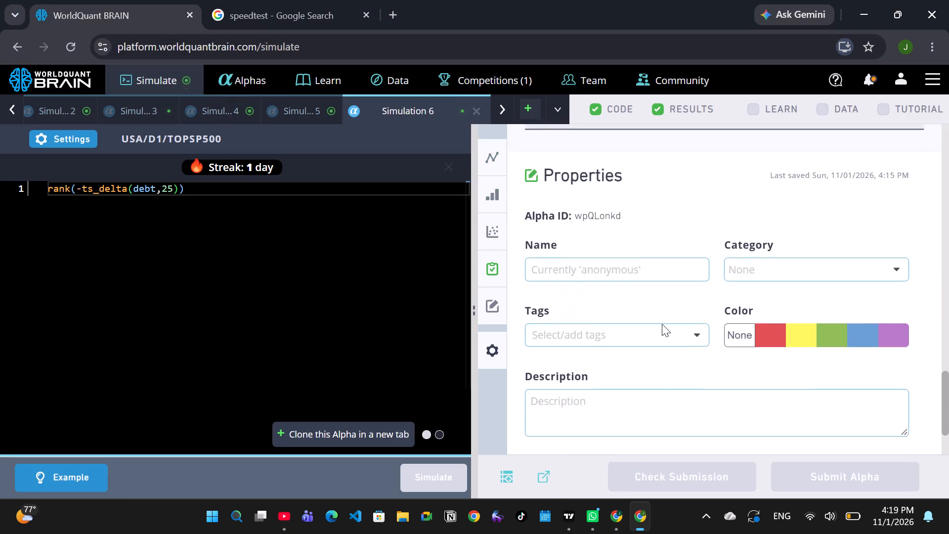
{"action": "scroll", "coordinate": [662, 324], "scroll_direction": "up", "scroll_amount": 1}
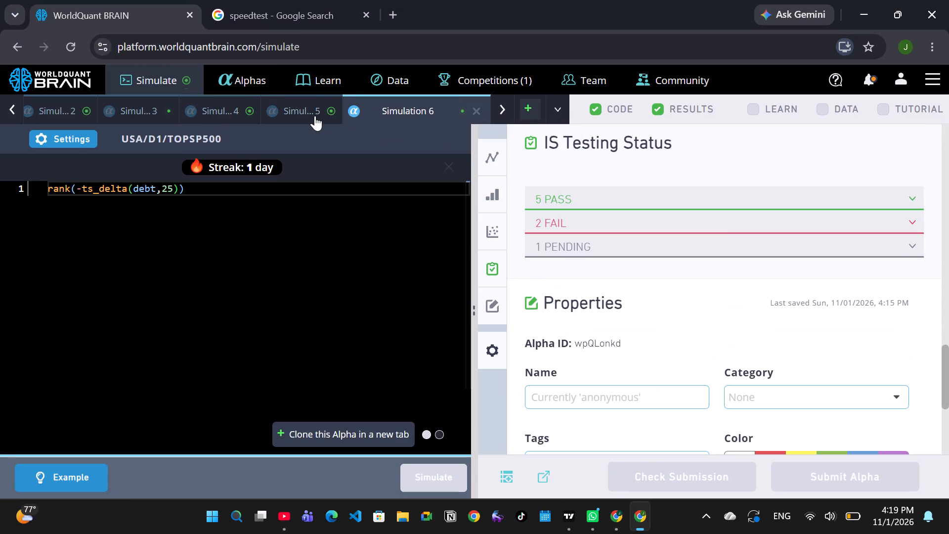
Show the test period for Simulation 5 and Simulation 4 to examine their IS testing status.
{"action": "left_click", "coordinate": [315, 116]}
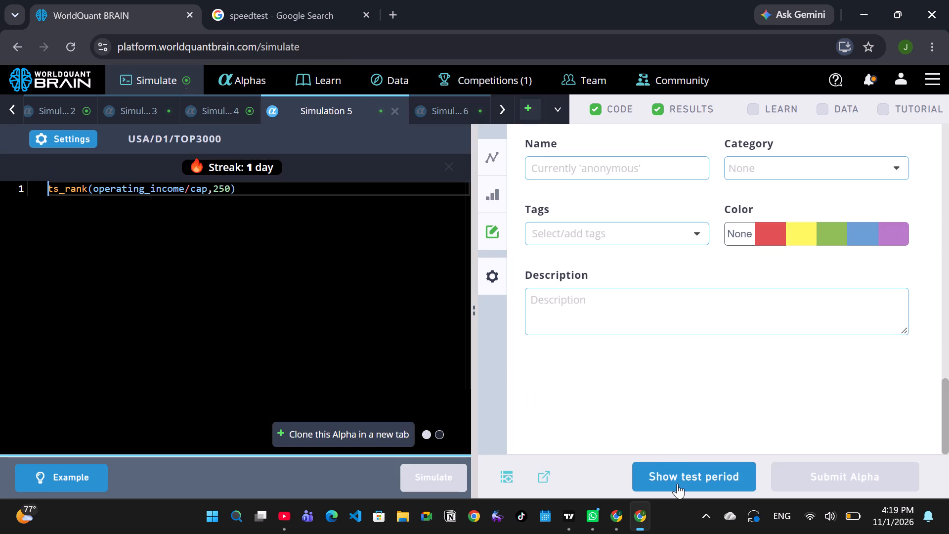
{"action": "left_click", "coordinate": [677, 484]}
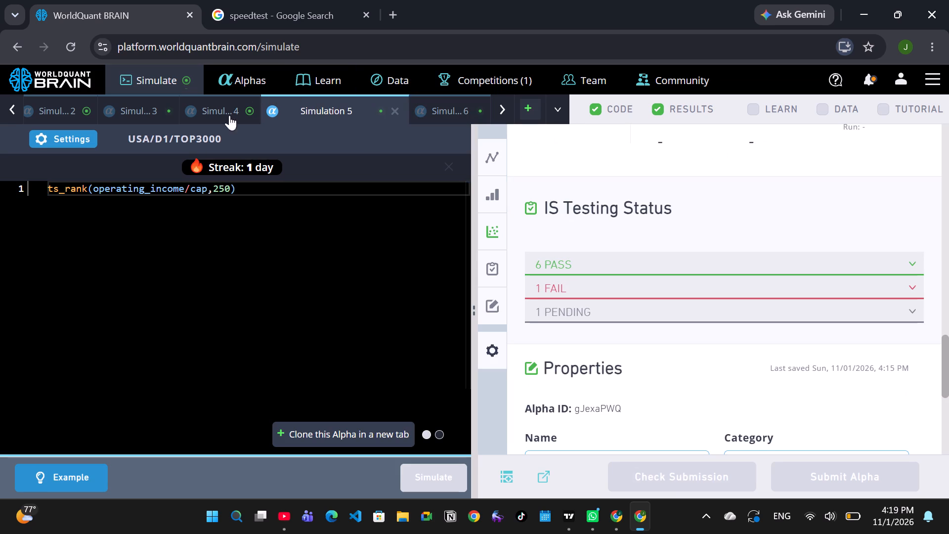
{"action": "left_click", "coordinate": [213, 120]}
{"action": "left_click", "coordinate": [664, 479]}
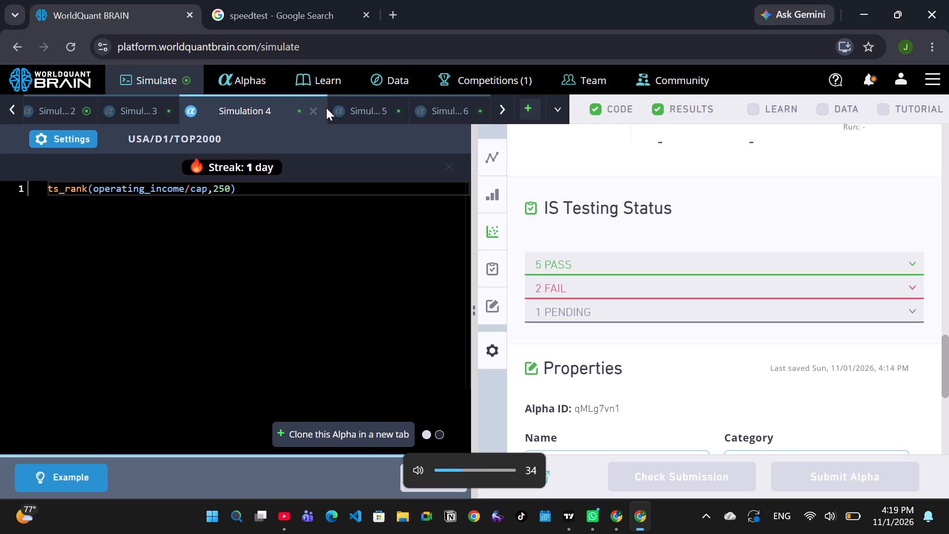
Set Simulation 5's decay to 11 and apply the settings.
{"action": "left_click", "coordinate": [371, 110]}
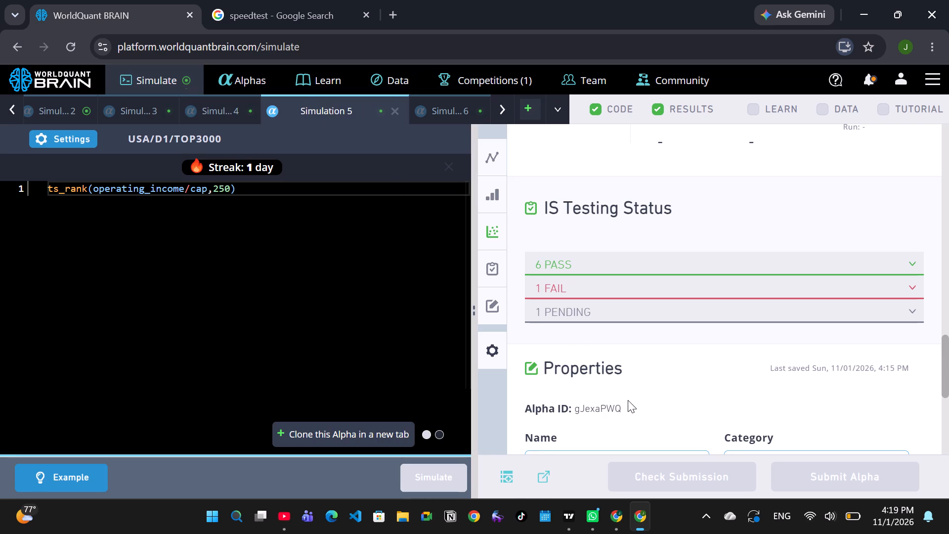
{"action": "left_click", "coordinate": [71, 140]}
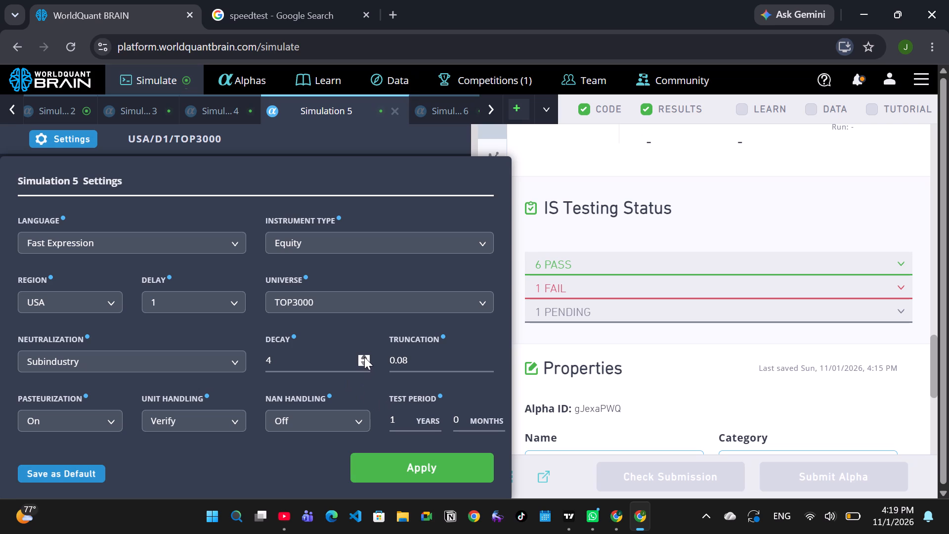
{"action": "triple_click", "coordinate": [364, 357]}
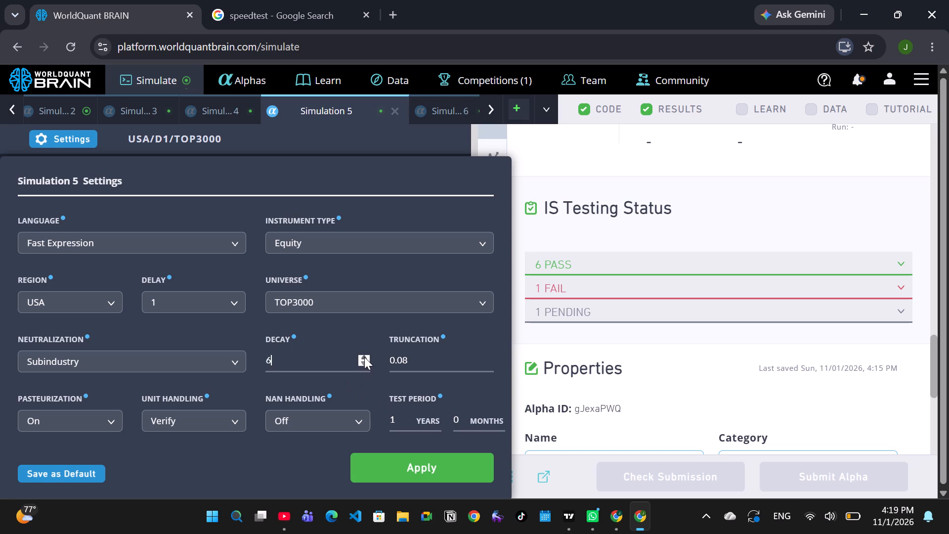
{"action": "left_click", "coordinate": [364, 357]}
{"action": "left_click", "coordinate": [364, 357]}
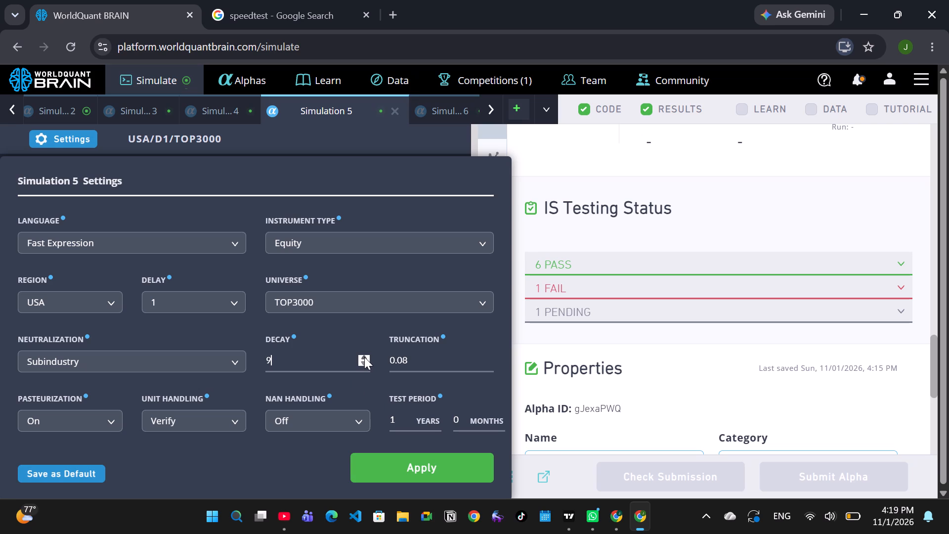
{"action": "left_click", "coordinate": [364, 357]}
{"action": "left_click", "coordinate": [364, 357]}
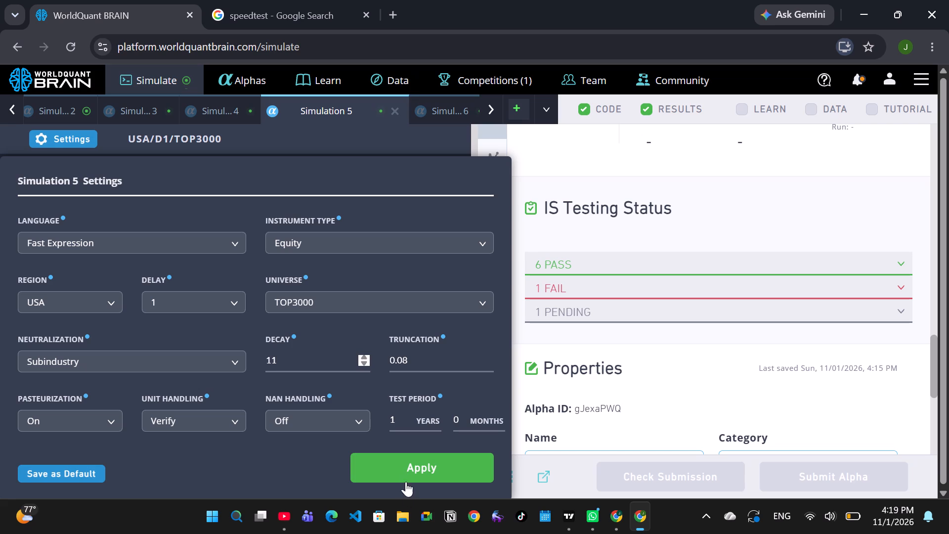
{"action": "left_click", "coordinate": [411, 474]}
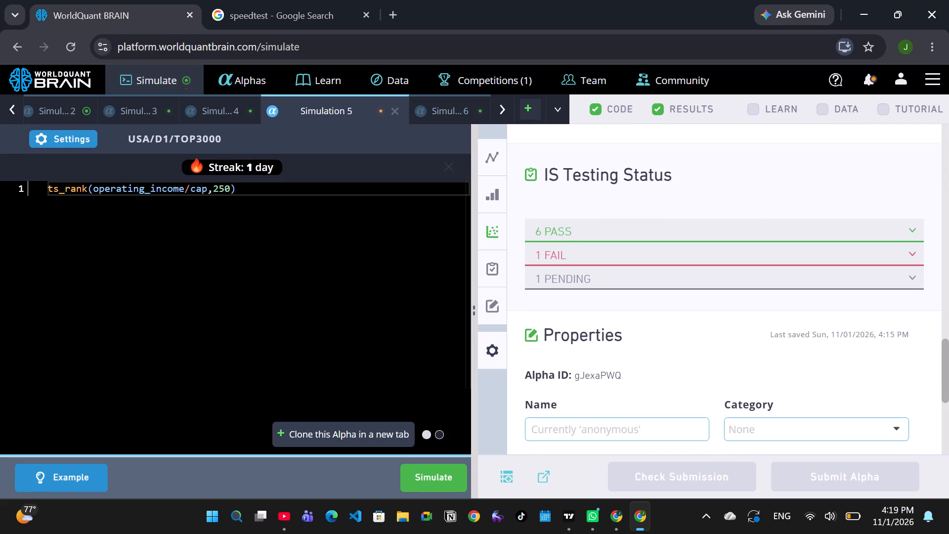
Change Simulation 6's universe to TOP500, apply the settings and run the simulation.
{"action": "left_click", "coordinate": [445, 115]}
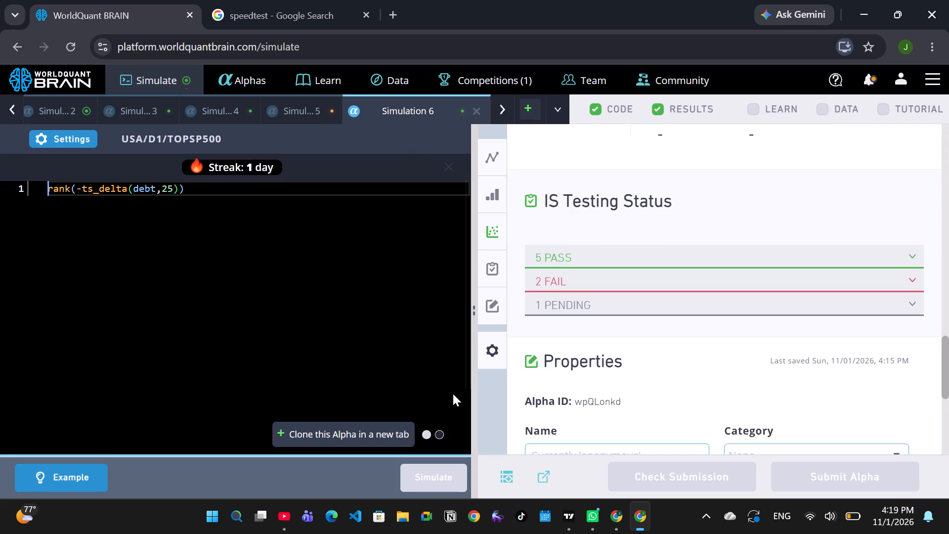
{"action": "left_click", "coordinate": [81, 141]}
{"action": "left_click", "coordinate": [331, 302]}
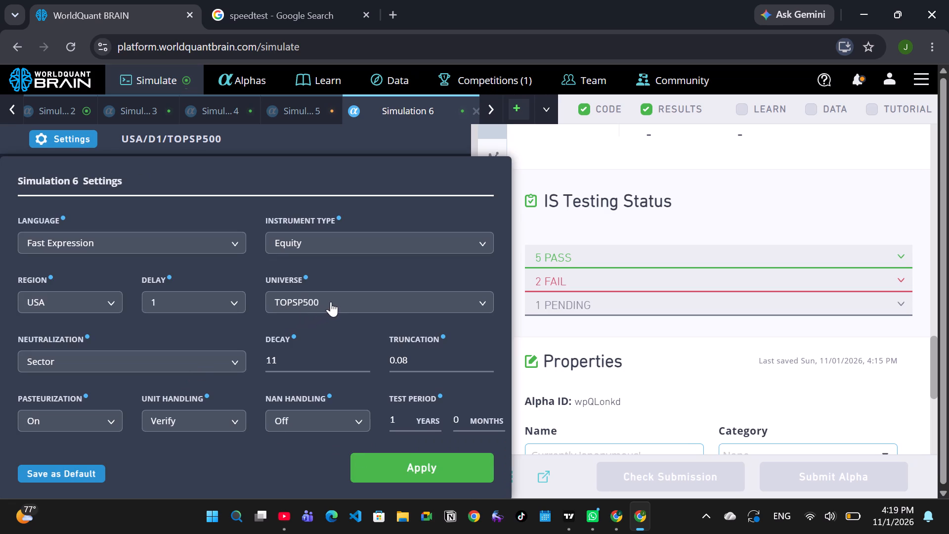
{"action": "left_click", "coordinate": [311, 386]}
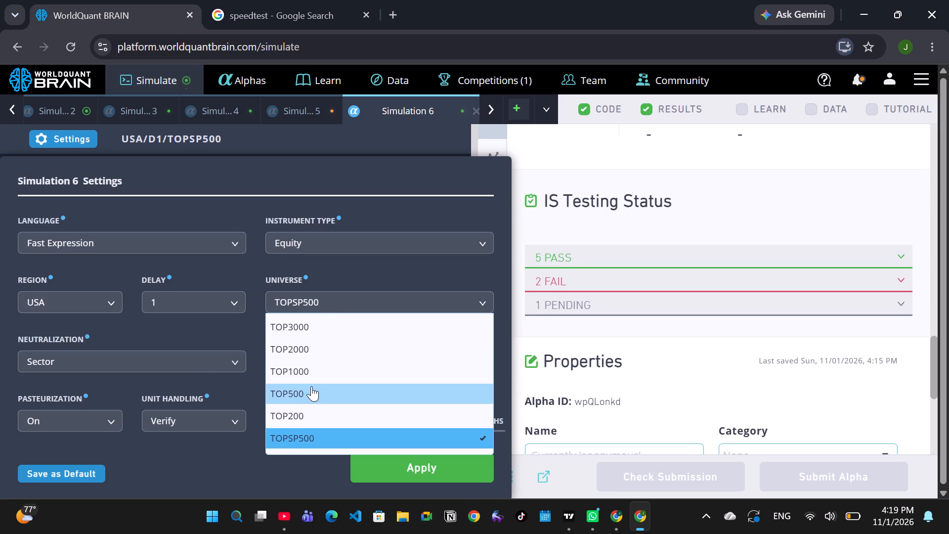
{"action": "left_click", "coordinate": [424, 472]}
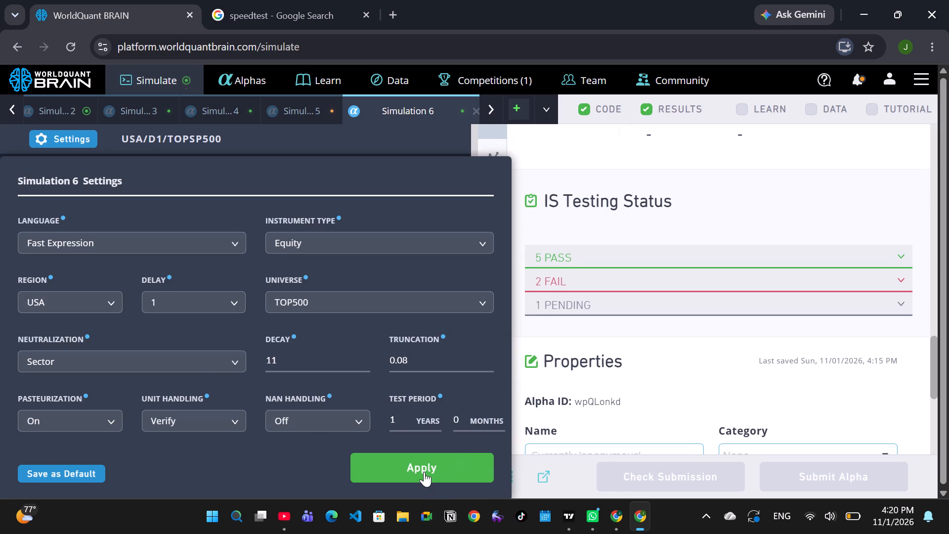
{"action": "left_click", "coordinate": [424, 472]}
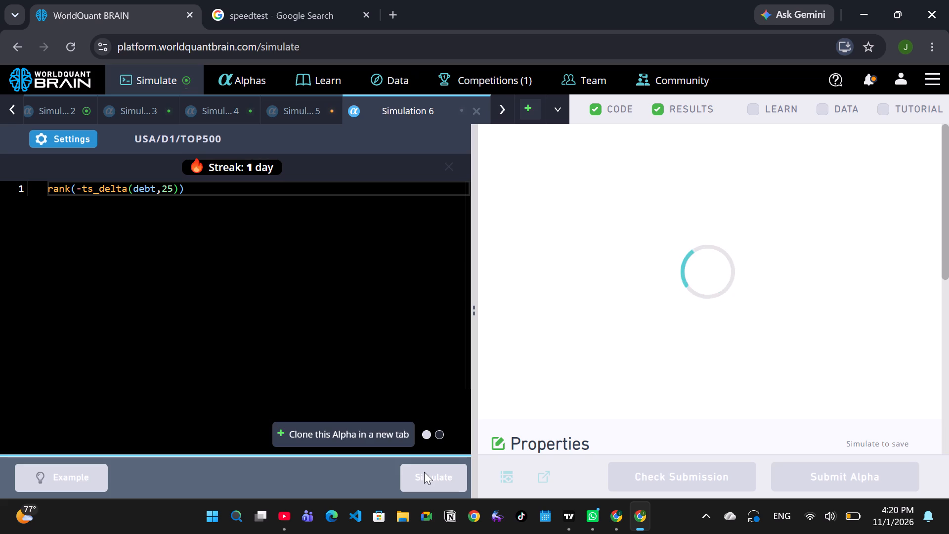
Switch back to YouTube and look over the Volume 10 playlist page for the wanted song.
{"action": "left_click", "coordinate": [288, 518]}
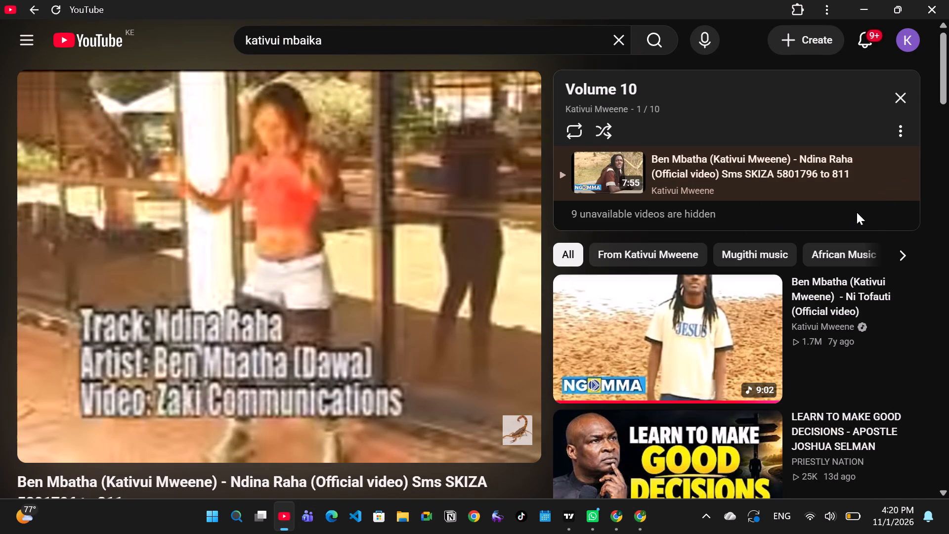
{"action": "scroll", "coordinate": [885, 262], "scroll_direction": "left", "scroll_amount": 1}
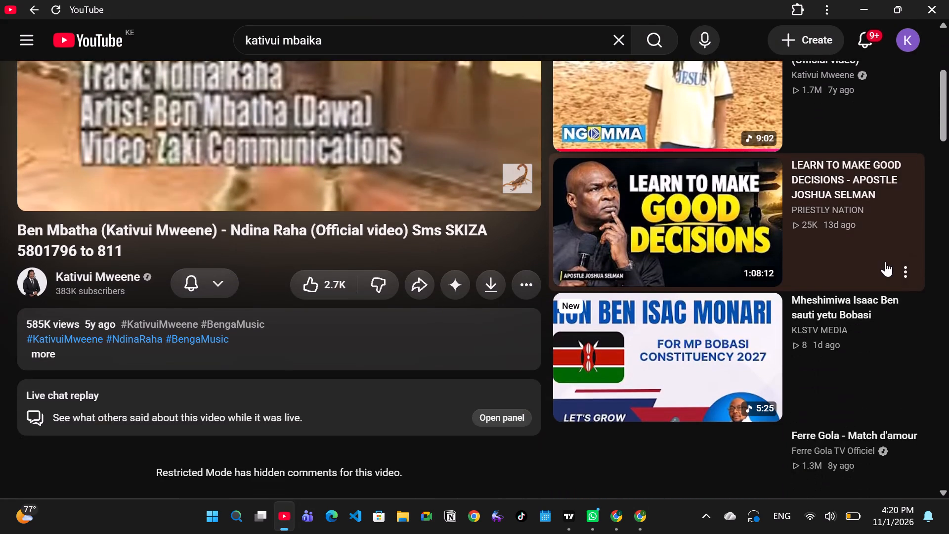
{"action": "scroll", "coordinate": [885, 262], "scroll_direction": "left", "scroll_amount": 1}
{"action": "scroll", "coordinate": [885, 262], "scroll_direction": "up", "scroll_amount": 4}
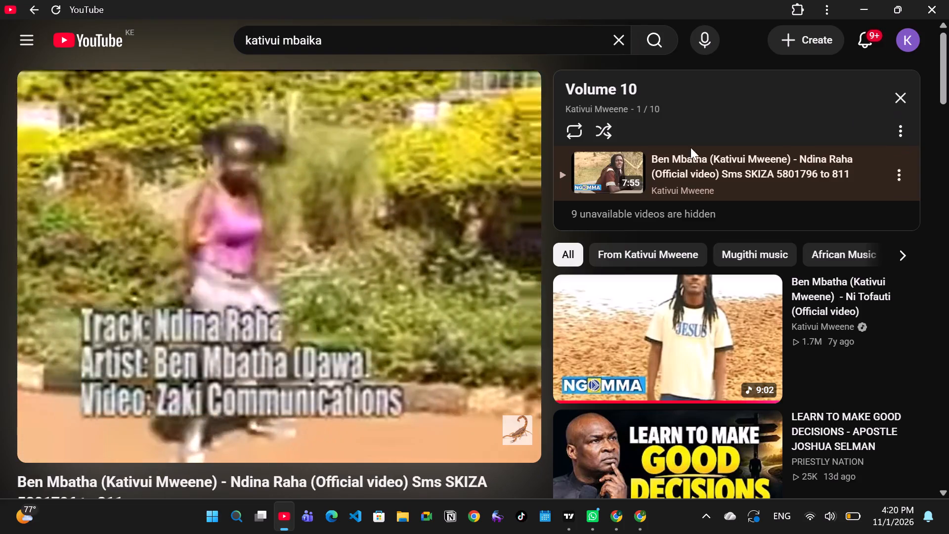
Open the full Volume 10 playlist page and look over its list of videos.
{"action": "left_click", "coordinate": [620, 98]}
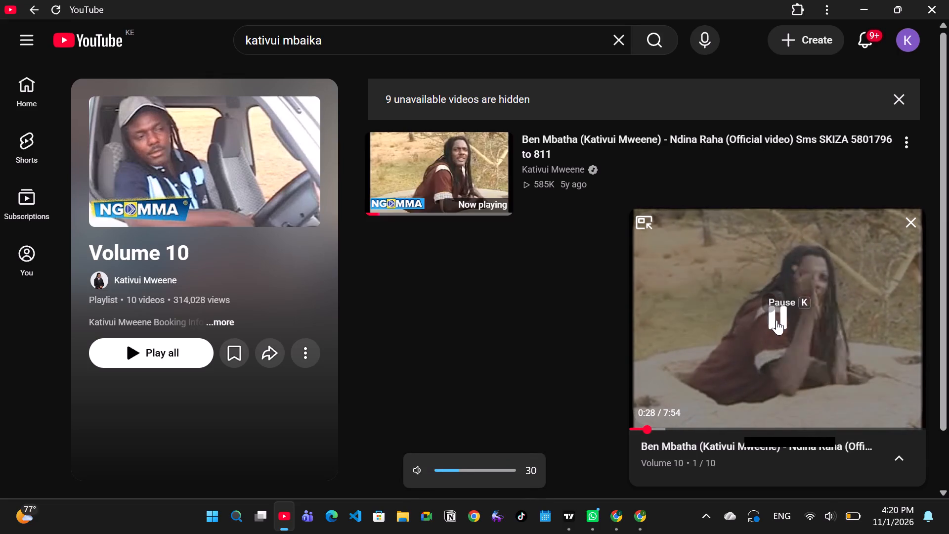
{"action": "scroll", "coordinate": [325, 365], "scroll_direction": "down", "scroll_amount": 1}
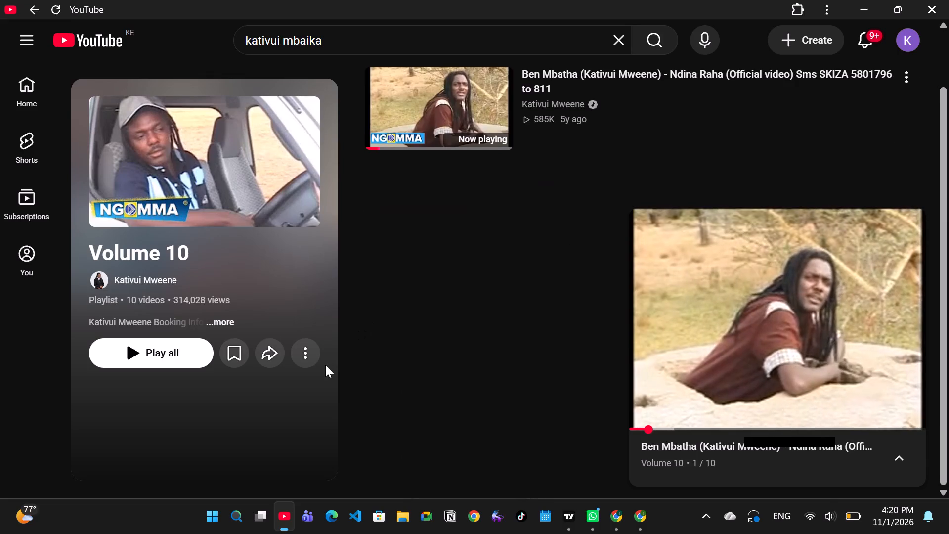
{"action": "scroll", "coordinate": [325, 365], "scroll_direction": "down", "scroll_amount": 2}
{"action": "scroll", "coordinate": [586, 153], "scroll_direction": "up", "scroll_amount": 8}
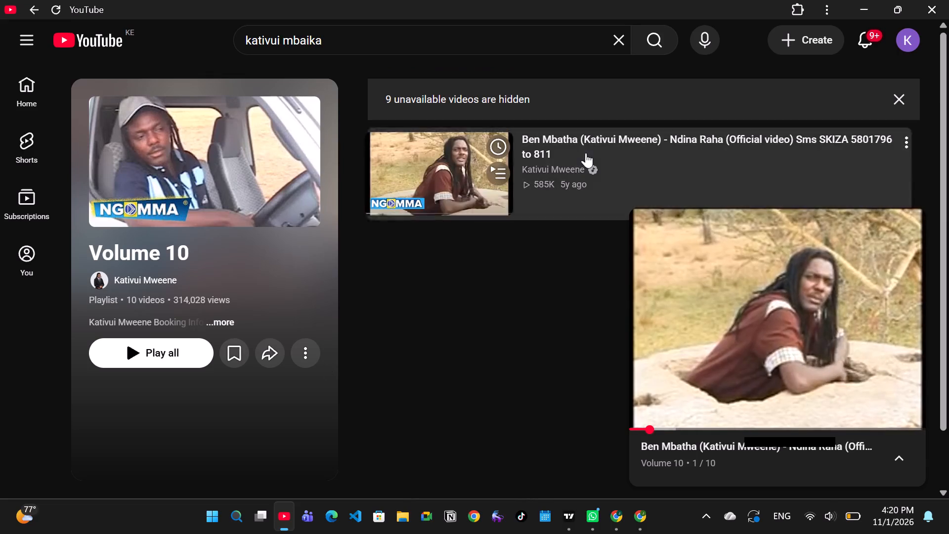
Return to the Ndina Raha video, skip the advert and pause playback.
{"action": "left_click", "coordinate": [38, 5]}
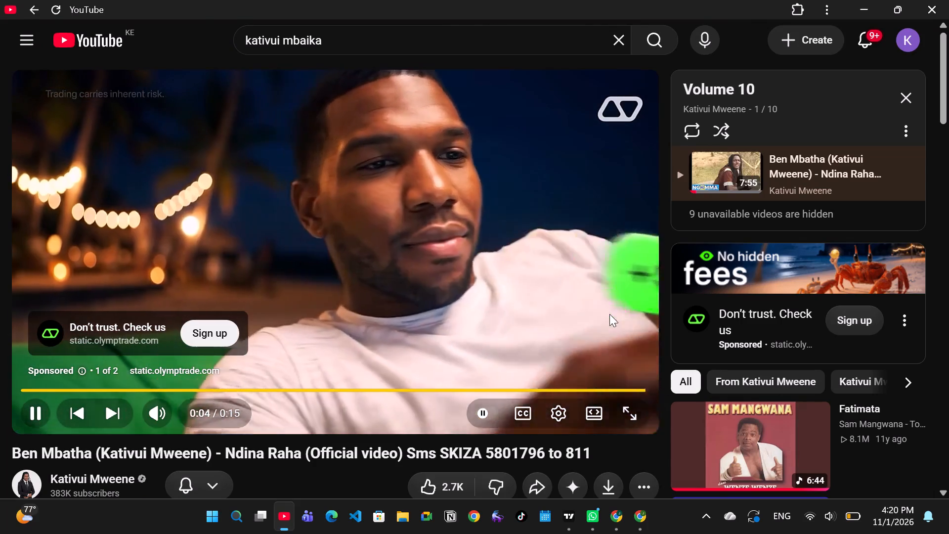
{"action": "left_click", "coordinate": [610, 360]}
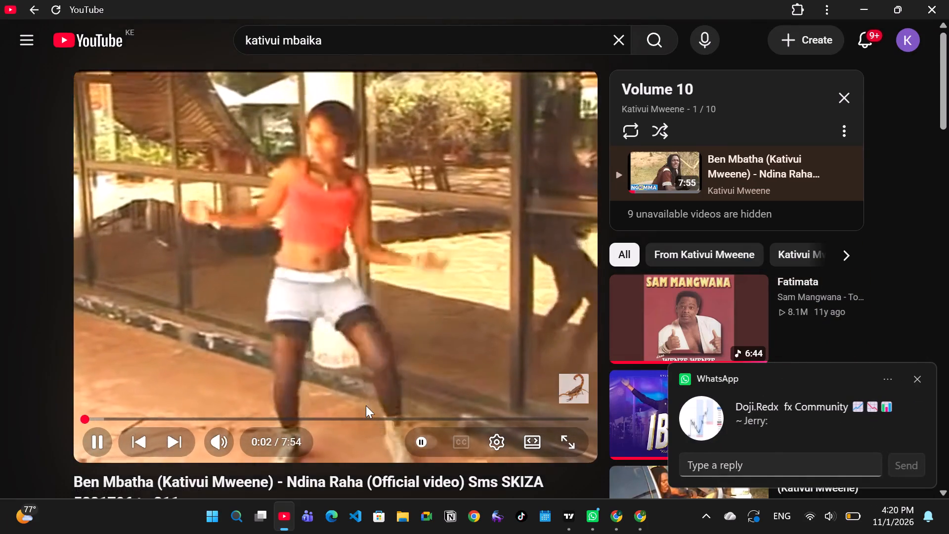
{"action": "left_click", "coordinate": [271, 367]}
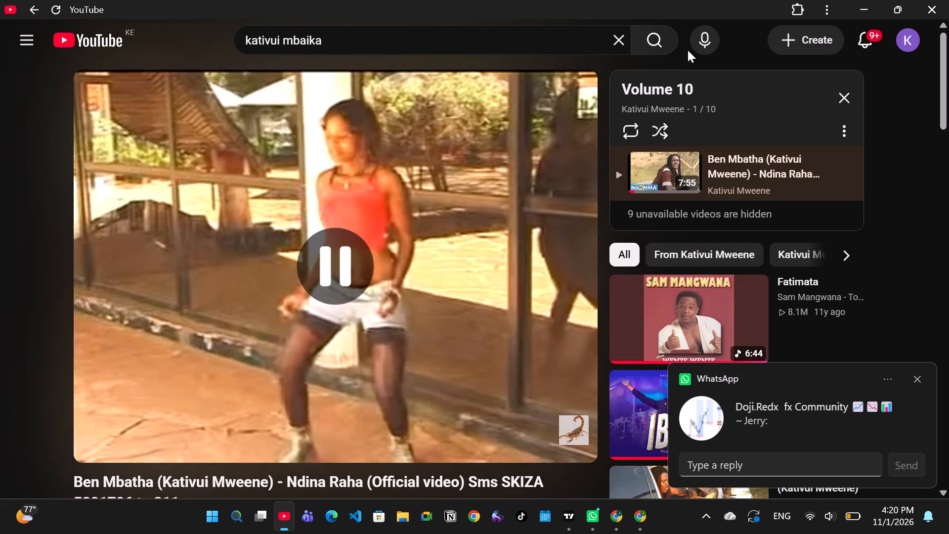
Rerun the search for "kativui mbaika", open the song Mbaika and play the Mix - Mbaika playlist.
{"action": "left_click", "coordinate": [658, 39]}
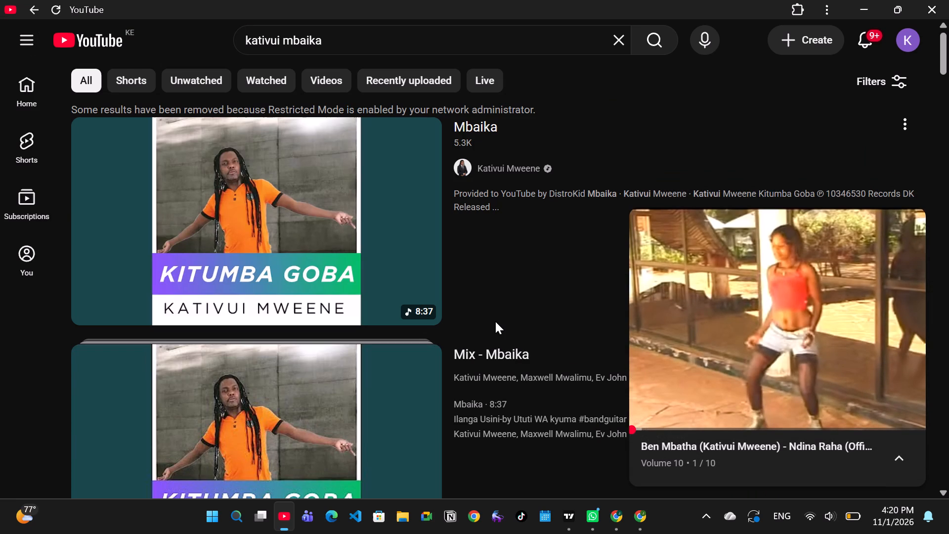
{"action": "left_click", "coordinate": [331, 264]}
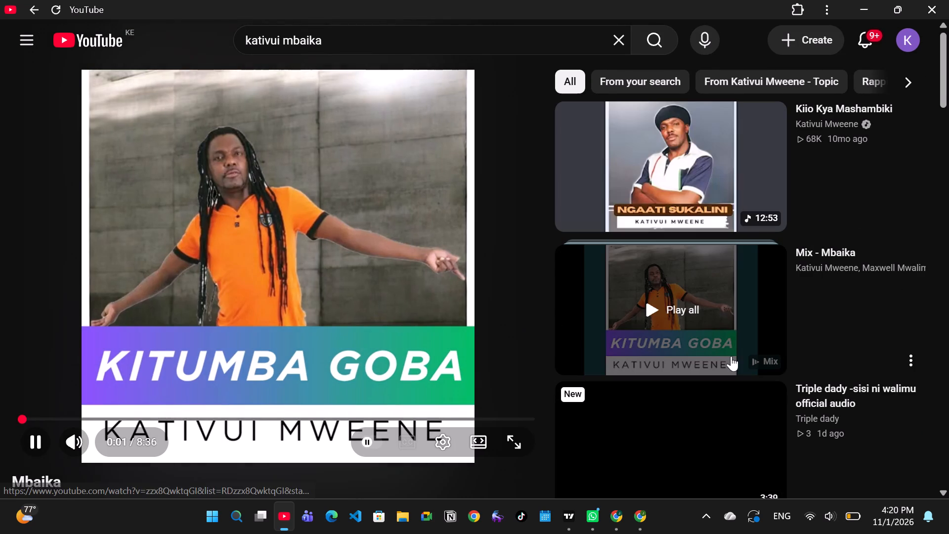
{"action": "left_click", "coordinate": [691, 308]}
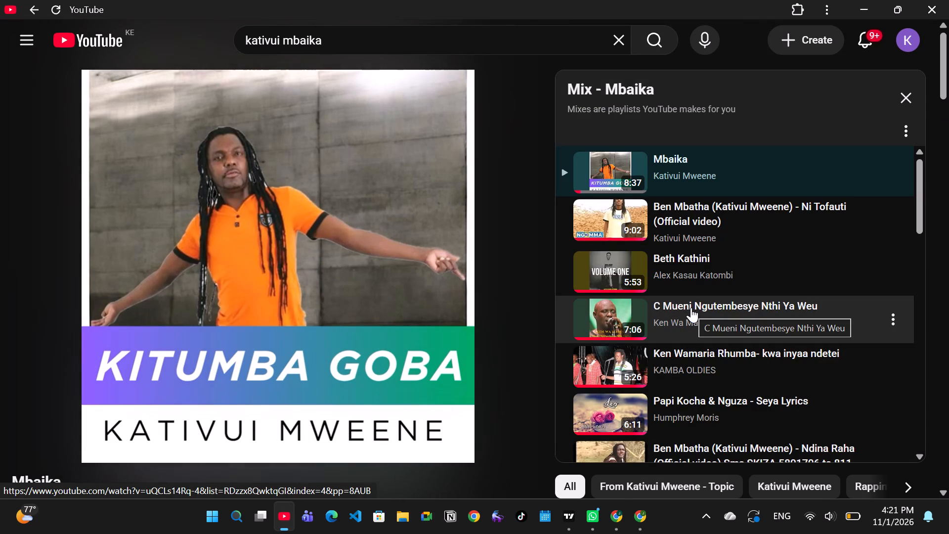
Leave YouTube for the WorldQuant BRAIN simulations and look over Simulation 5 and Simulation 4.
{"action": "scroll", "coordinate": [691, 308], "scroll_direction": "up", "scroll_amount": 1}
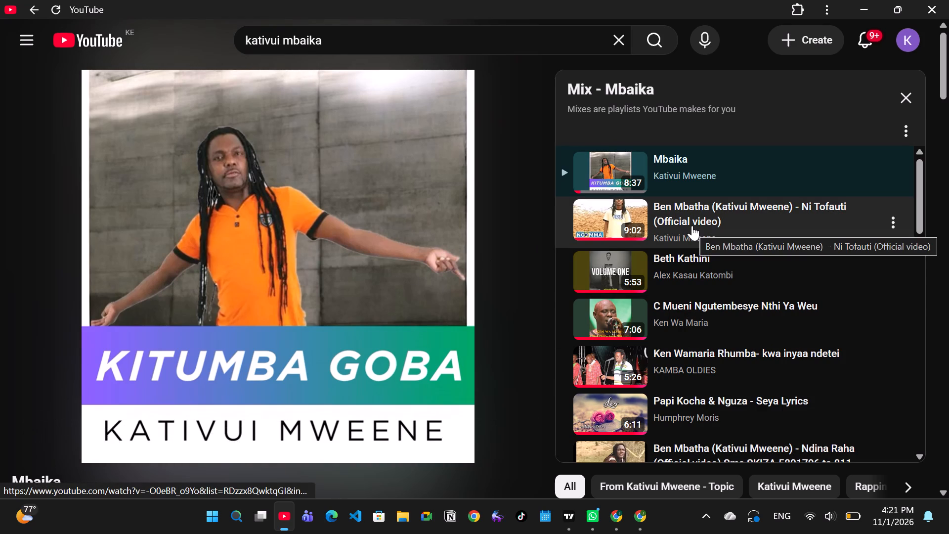
{"action": "left_click", "coordinate": [867, 7]}
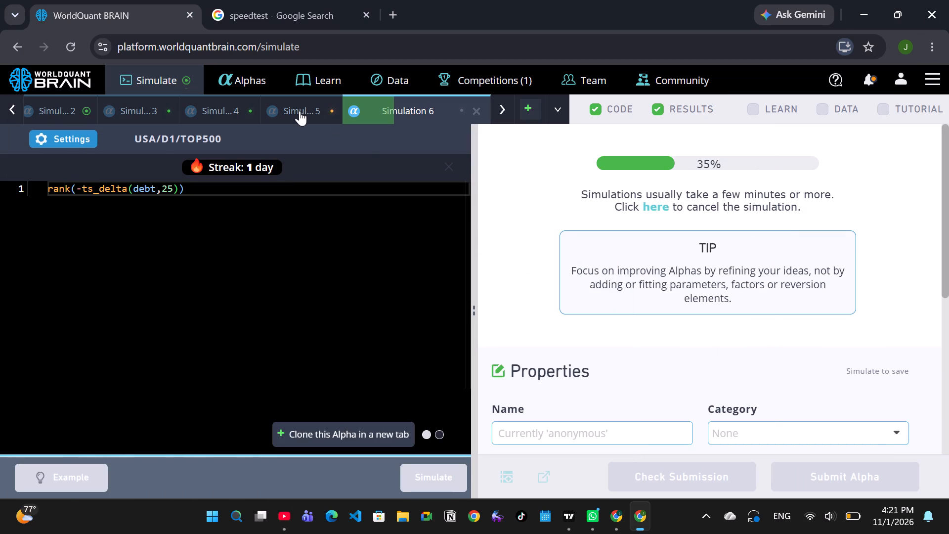
{"action": "left_click", "coordinate": [300, 111]}
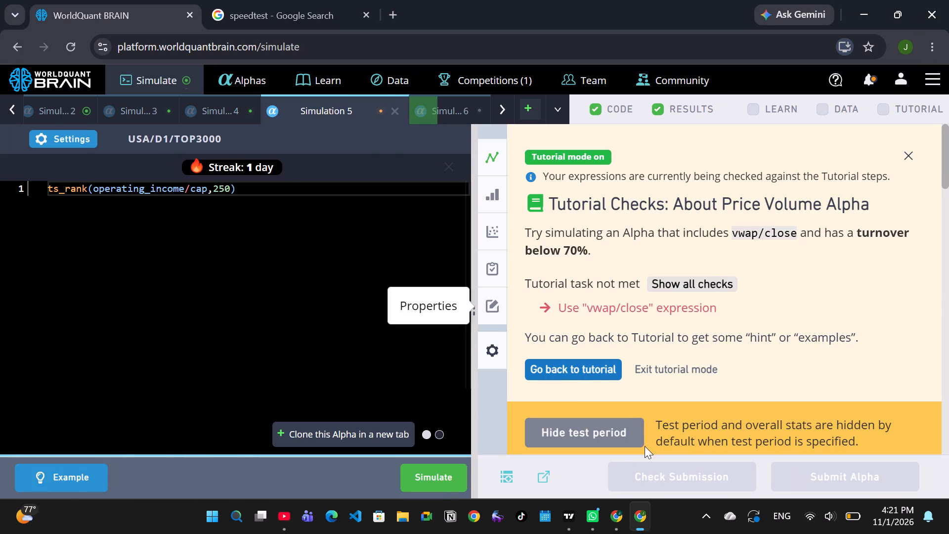
{"action": "left_click", "coordinate": [216, 105]}
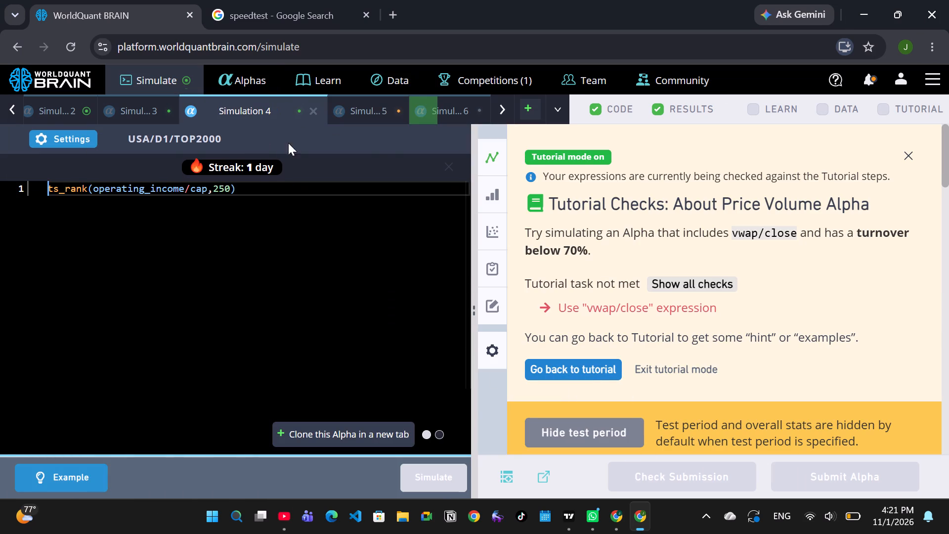
Switch to the browser window with the Alphas list, close the open alpha's details and go to page 4 of the unsubmitted alphas.
{"action": "left_click", "coordinate": [606, 523]}
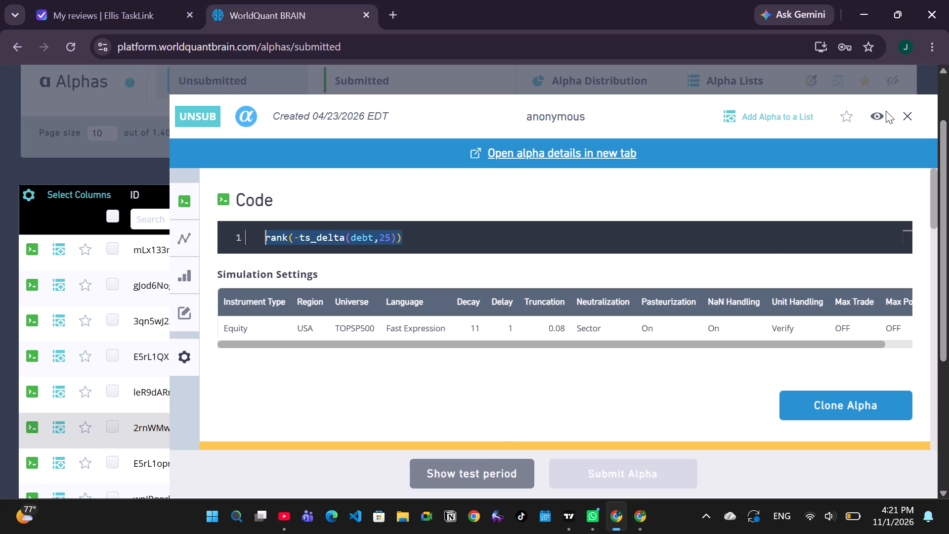
{"action": "left_click", "coordinate": [910, 113]}
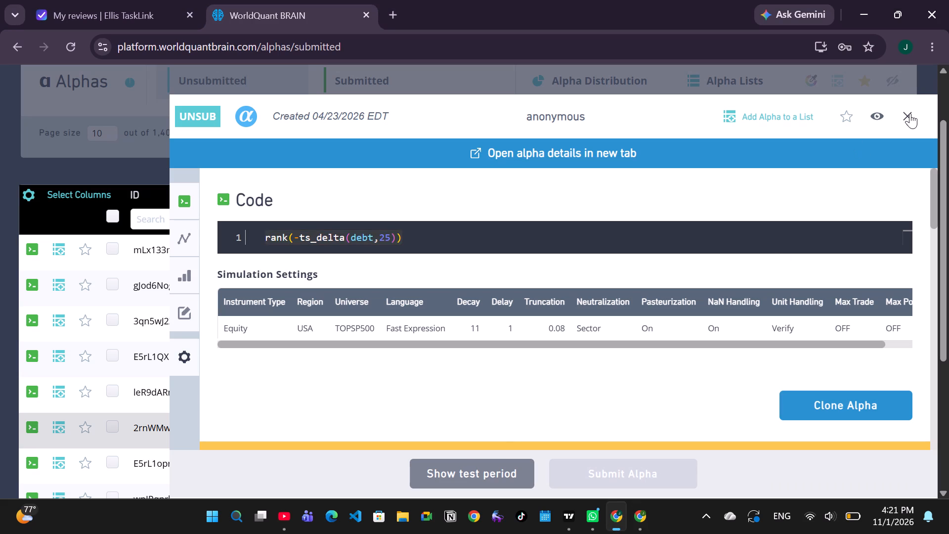
{"action": "scroll", "coordinate": [643, 356], "scroll_direction": "down", "scroll_amount": 1}
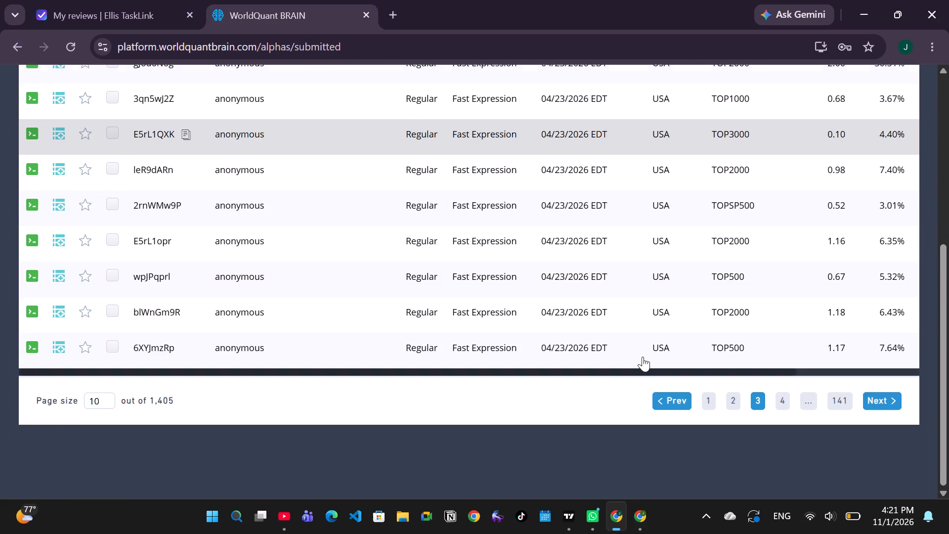
{"action": "scroll", "coordinate": [643, 356], "scroll_direction": "down", "scroll_amount": 1}
{"action": "left_click", "coordinate": [783, 398]}
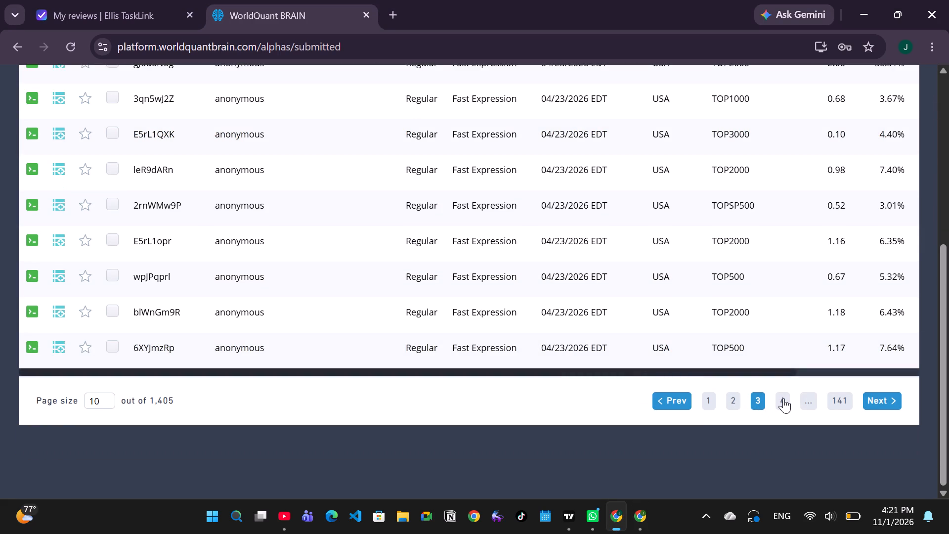
Look through the unsubmitted alphas on page 4, examining their universe, Sharpe and returns.
{"action": "scroll", "coordinate": [693, 294], "scroll_direction": "up", "scroll_amount": 1}
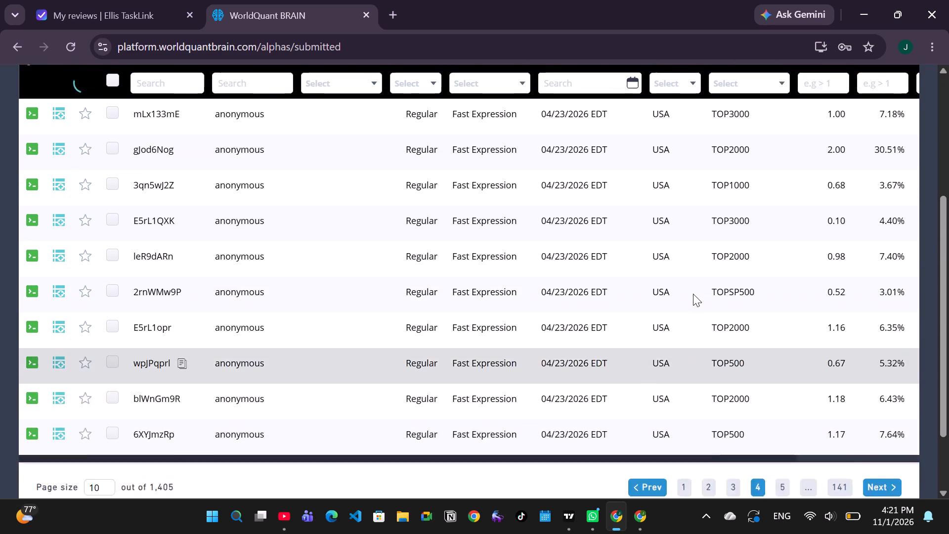
{"action": "scroll", "coordinate": [693, 294], "scroll_direction": "up", "scroll_amount": 2}
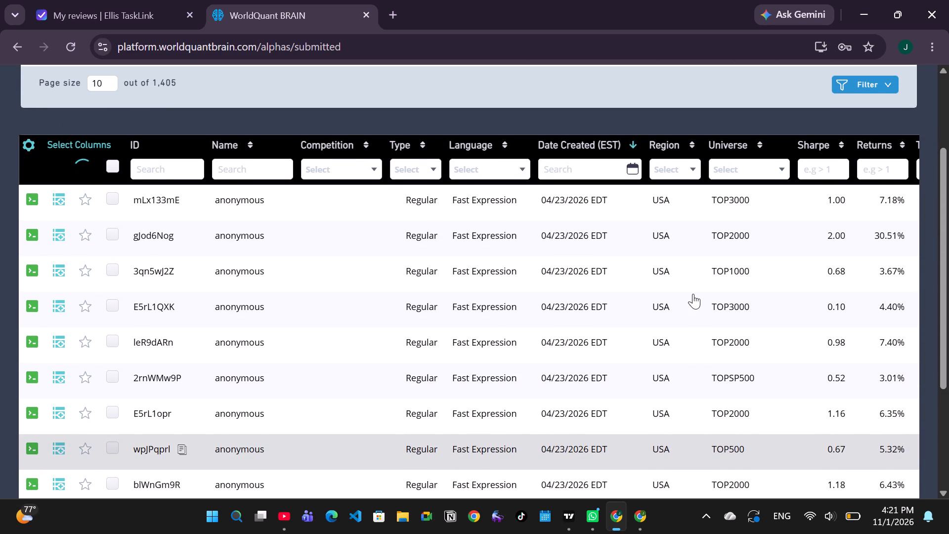
{"action": "scroll", "coordinate": [693, 294], "scroll_direction": "down", "scroll_amount": 1}
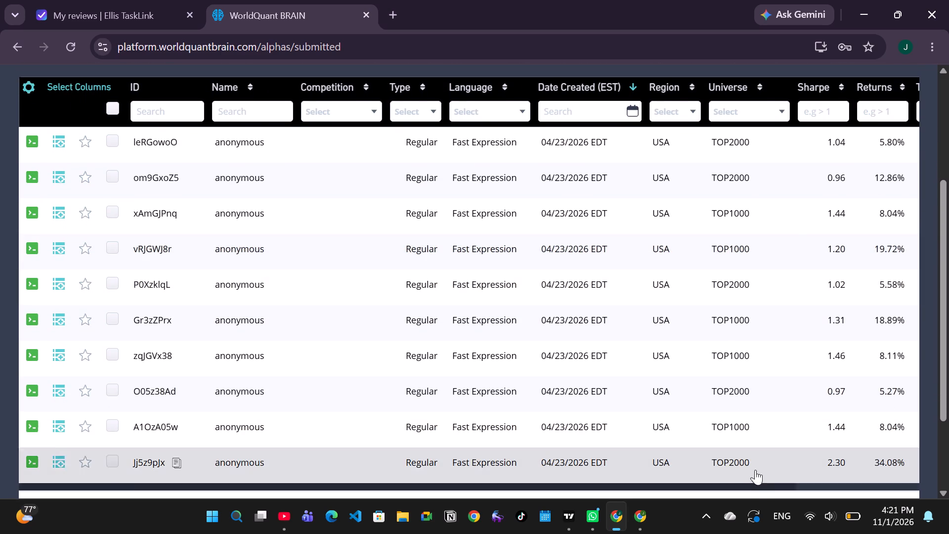
{"action": "scroll", "coordinate": [640, 347], "scroll_direction": "down", "scroll_amount": 1}
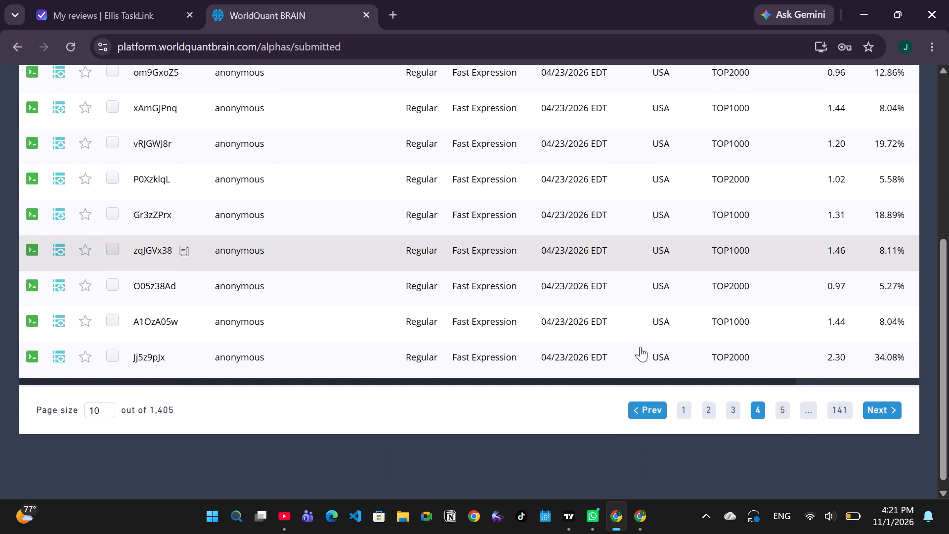
{"action": "scroll", "coordinate": [640, 347], "scroll_direction": "down", "scroll_amount": 4}
{"action": "scroll", "coordinate": [640, 347], "scroll_direction": "up", "scroll_amount": 2}
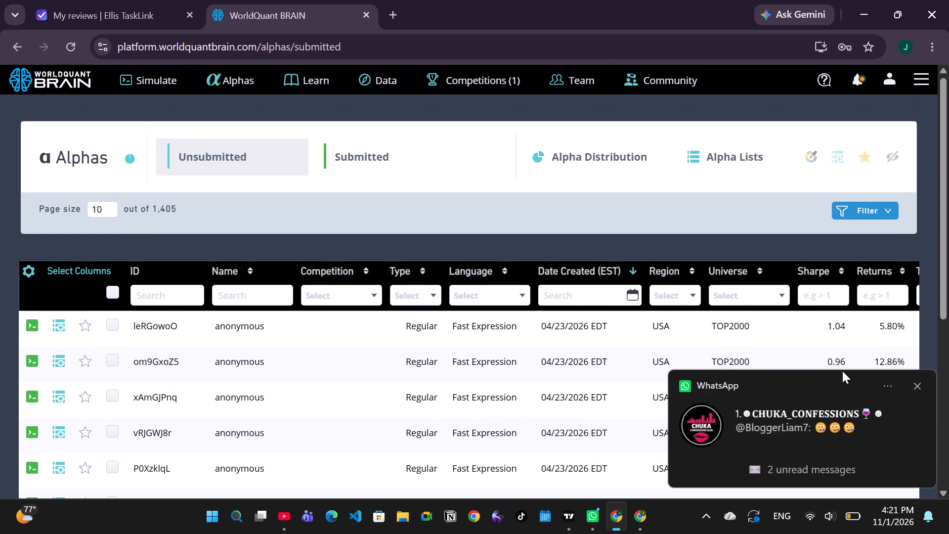
Show the submitted alphas, dismiss the WhatsApp notification and look through the first page of the list.
{"action": "left_click", "coordinate": [381, 156]}
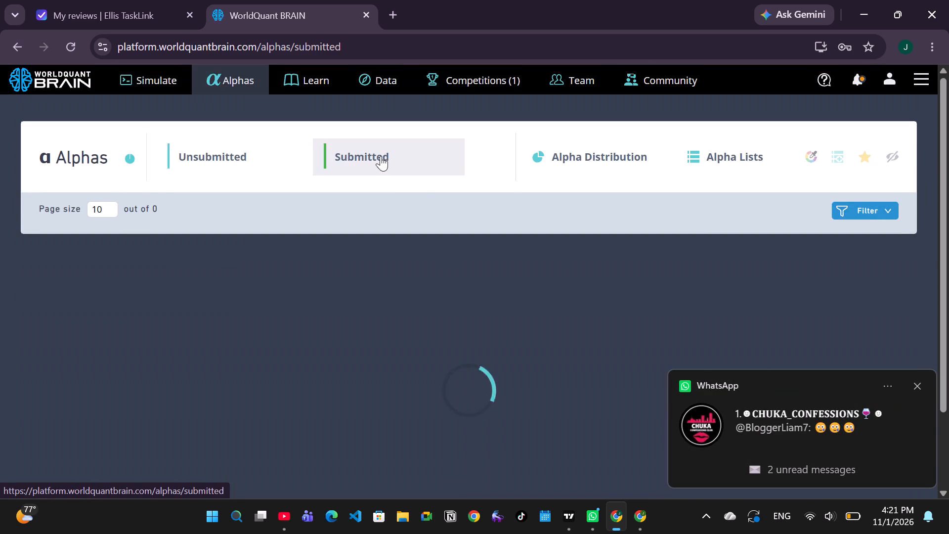
{"action": "scroll", "coordinate": [529, 408], "scroll_direction": "down", "scroll_amount": 3}
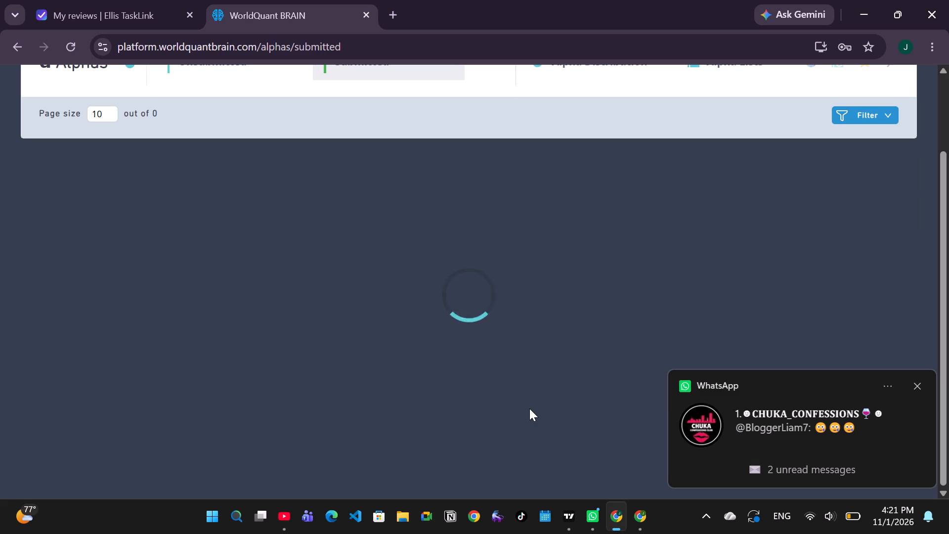
{"action": "left_click", "coordinate": [920, 385]}
{"action": "scroll", "coordinate": [547, 379], "scroll_direction": "down", "scroll_amount": 3}
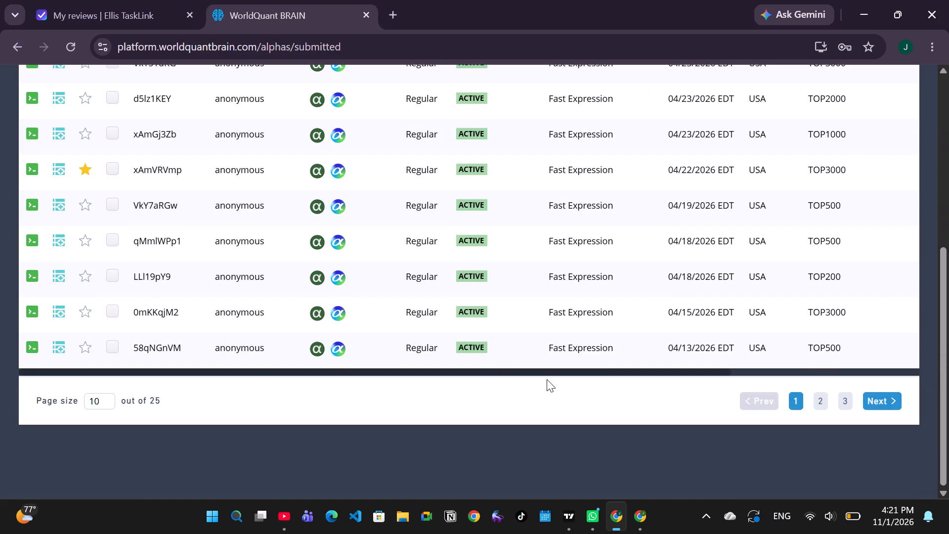
{"action": "scroll", "coordinate": [547, 379], "scroll_direction": "up", "scroll_amount": 2}
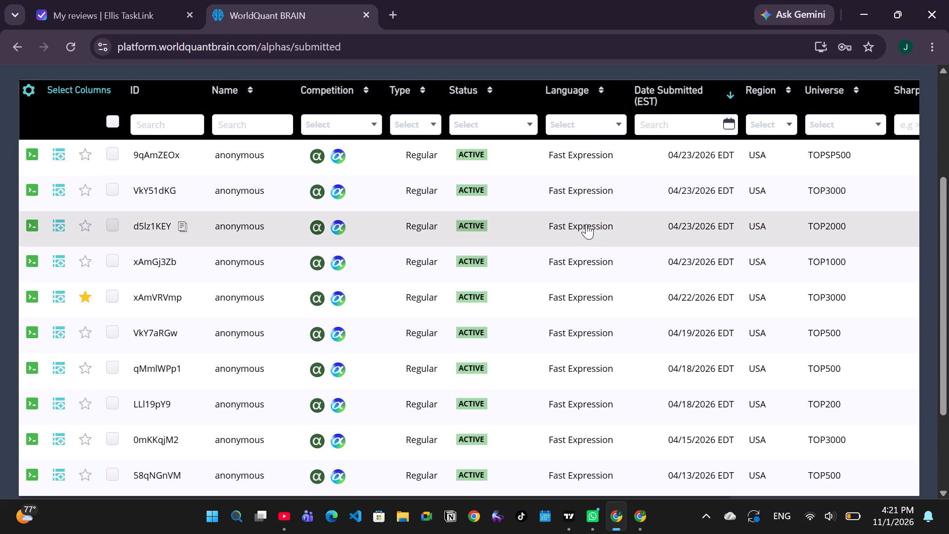
Open the details of submitted alpha d5lz1KEY to view its code and simulation settings, and close them.
{"action": "double_click", "coordinate": [586, 224]}
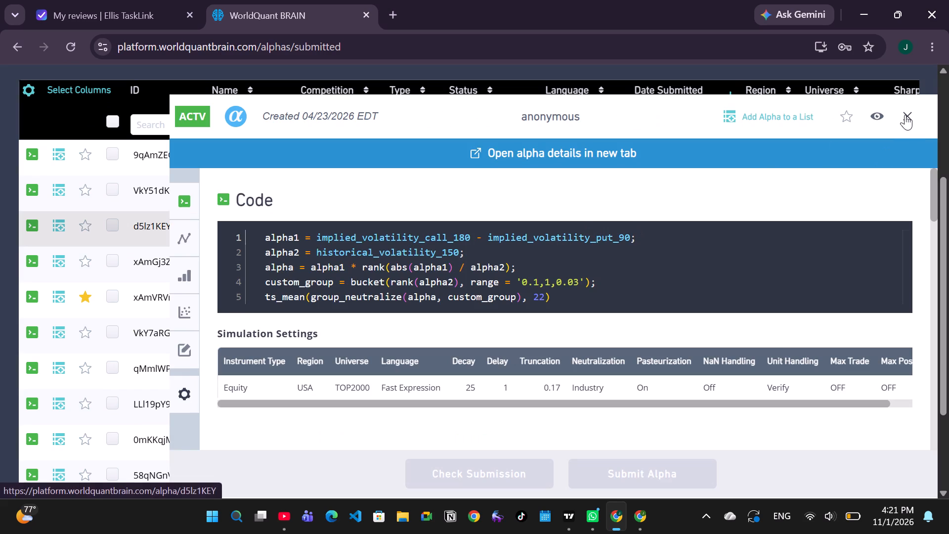
{"action": "left_click", "coordinate": [914, 113]}
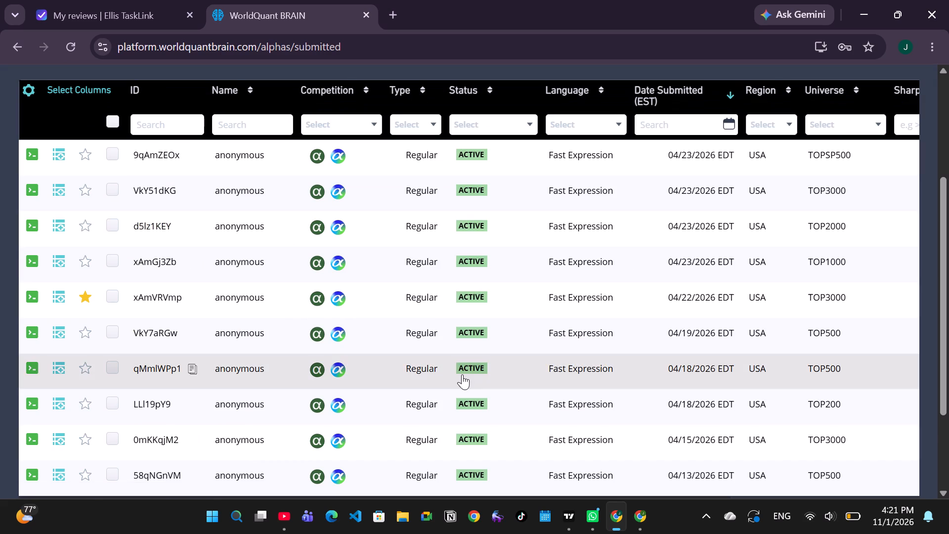
Open the details of the starred submitted alpha xAmVRVmp and read its code expression through to the end.
{"action": "scroll", "coordinate": [462, 374], "scroll_direction": "down", "scroll_amount": 1}
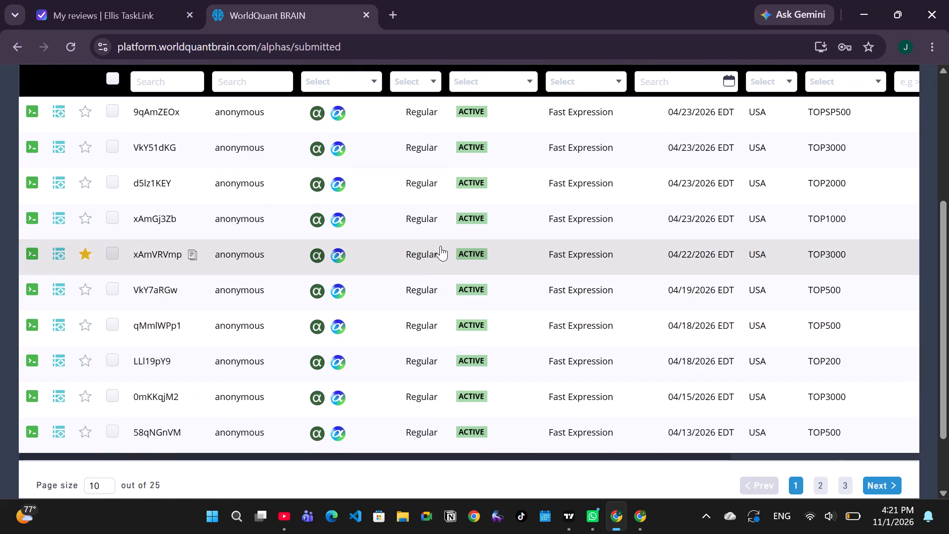
{"action": "double_click", "coordinate": [440, 246]}
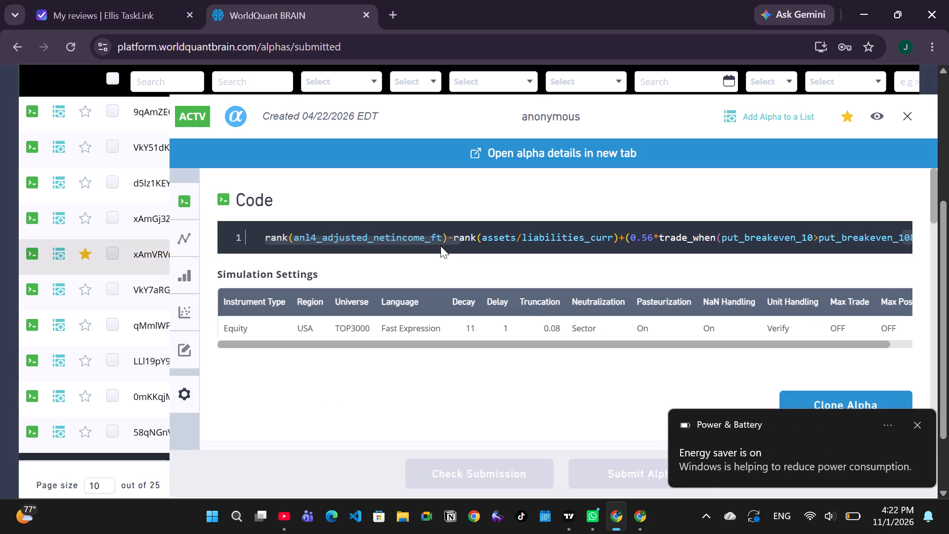
{"action": "scroll", "coordinate": [823, 223], "scroll_direction": "left", "scroll_amount": 4}
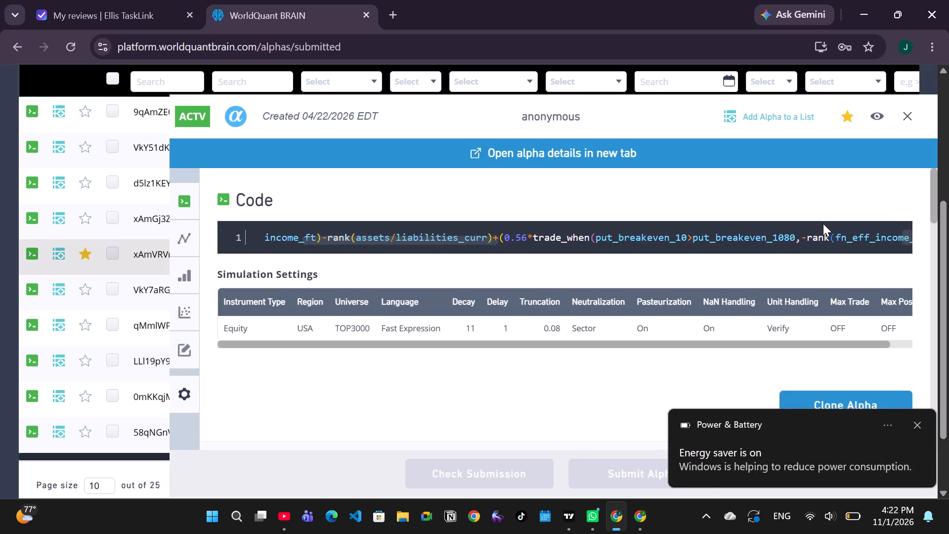
{"action": "scroll", "coordinate": [823, 223], "scroll_direction": "left", "scroll_amount": 13}
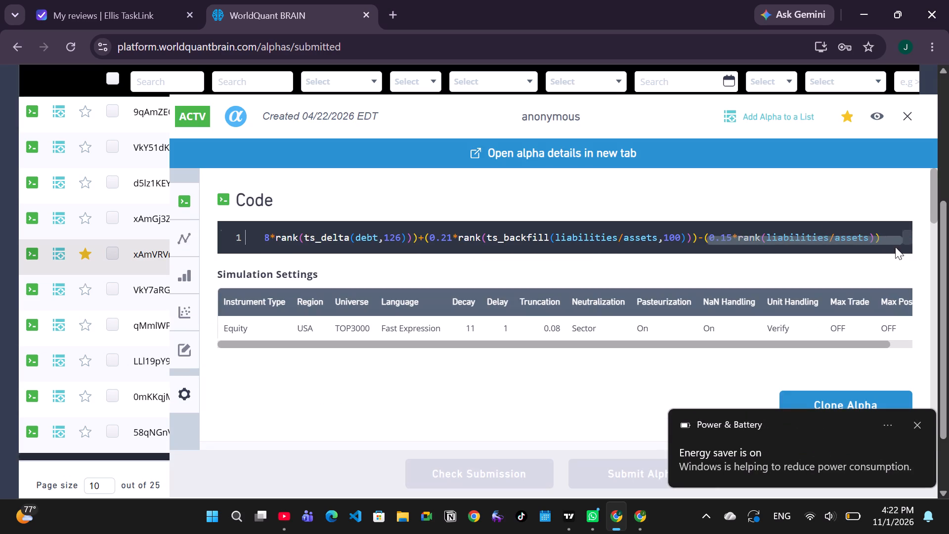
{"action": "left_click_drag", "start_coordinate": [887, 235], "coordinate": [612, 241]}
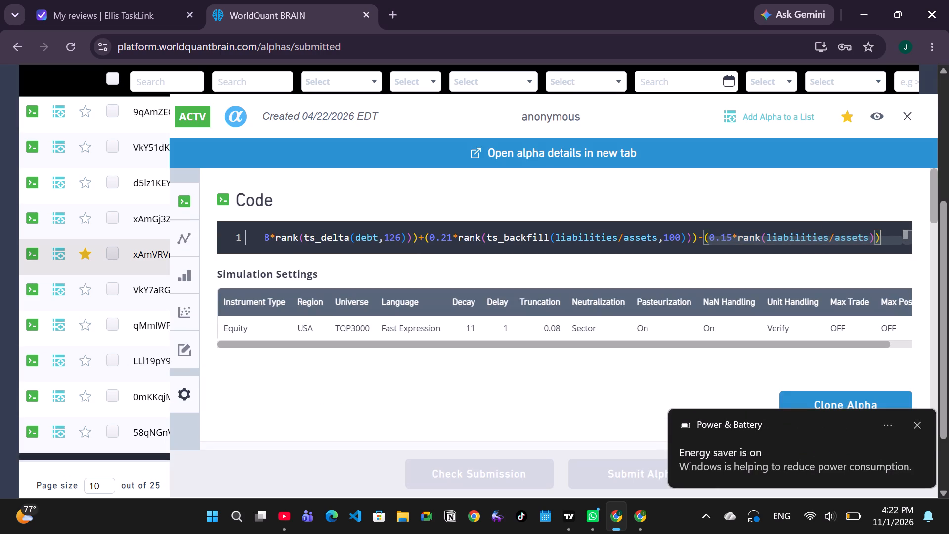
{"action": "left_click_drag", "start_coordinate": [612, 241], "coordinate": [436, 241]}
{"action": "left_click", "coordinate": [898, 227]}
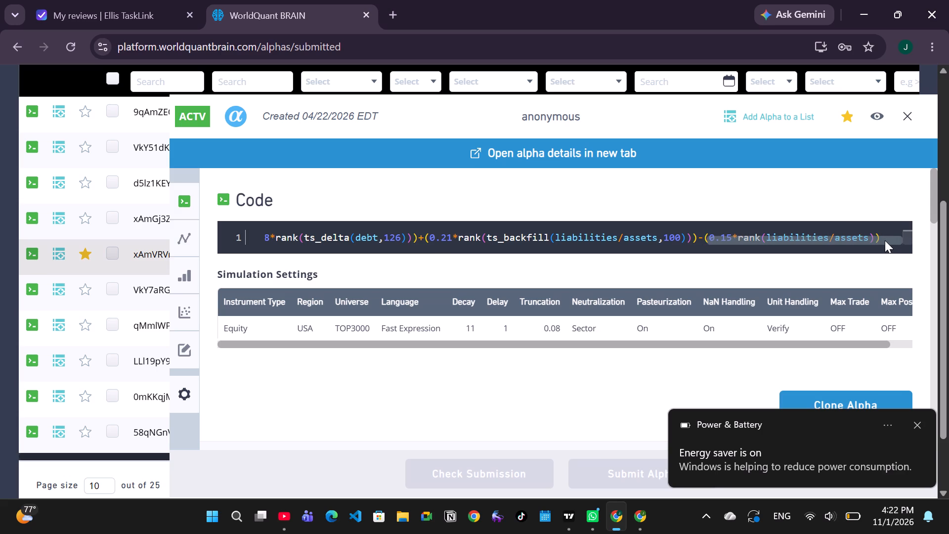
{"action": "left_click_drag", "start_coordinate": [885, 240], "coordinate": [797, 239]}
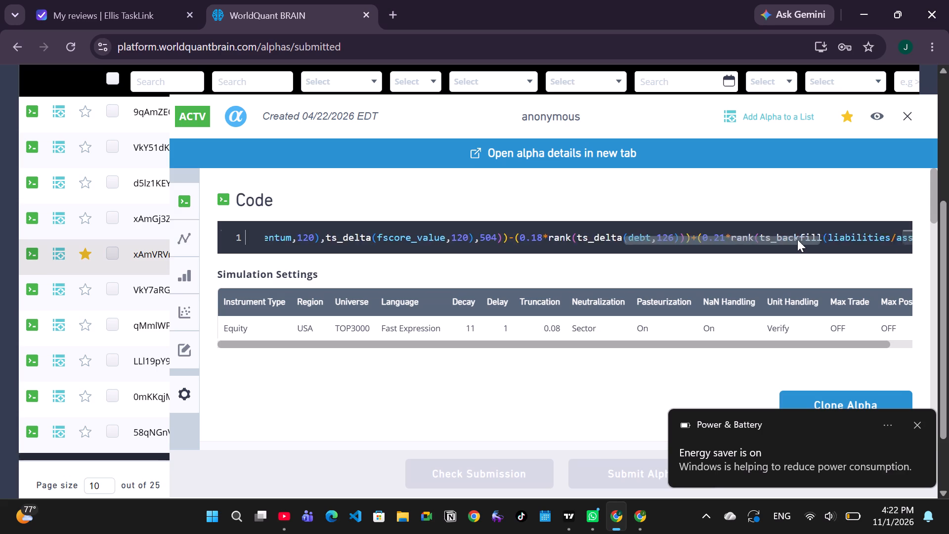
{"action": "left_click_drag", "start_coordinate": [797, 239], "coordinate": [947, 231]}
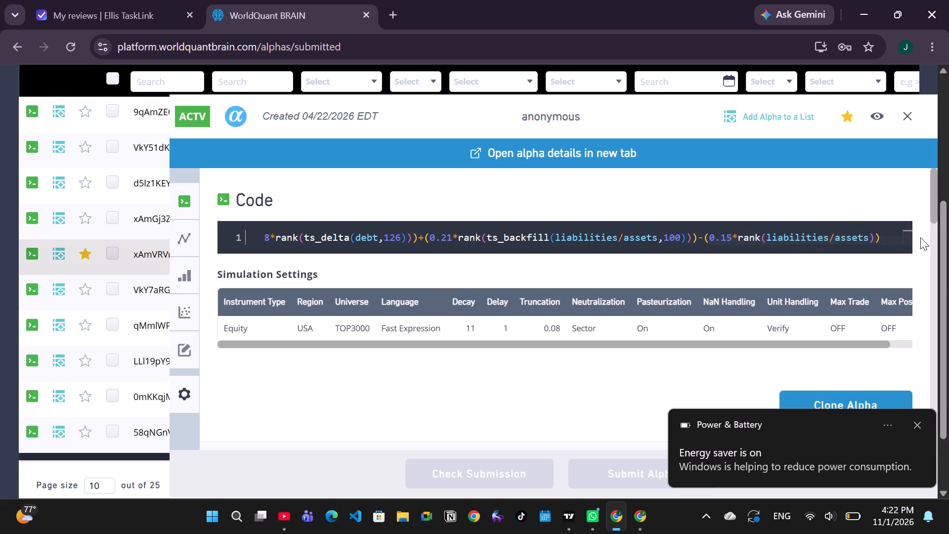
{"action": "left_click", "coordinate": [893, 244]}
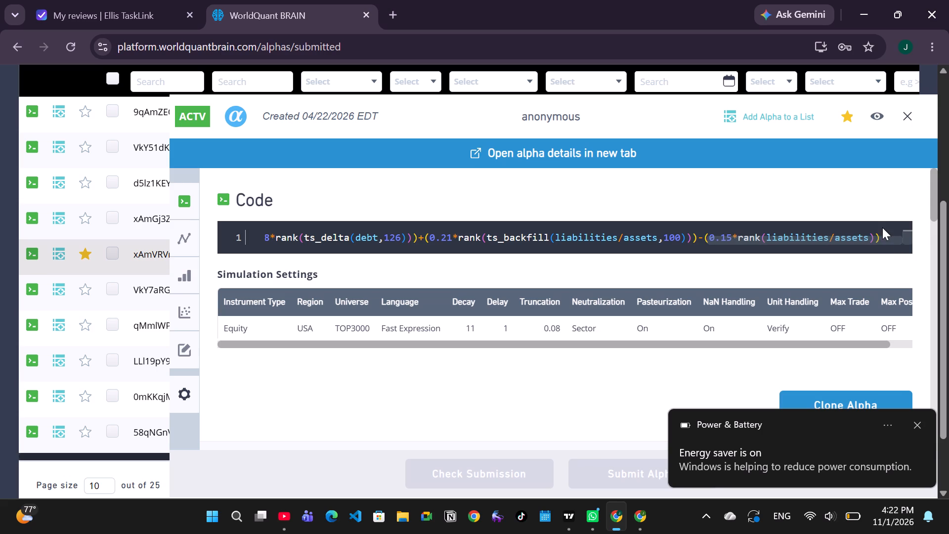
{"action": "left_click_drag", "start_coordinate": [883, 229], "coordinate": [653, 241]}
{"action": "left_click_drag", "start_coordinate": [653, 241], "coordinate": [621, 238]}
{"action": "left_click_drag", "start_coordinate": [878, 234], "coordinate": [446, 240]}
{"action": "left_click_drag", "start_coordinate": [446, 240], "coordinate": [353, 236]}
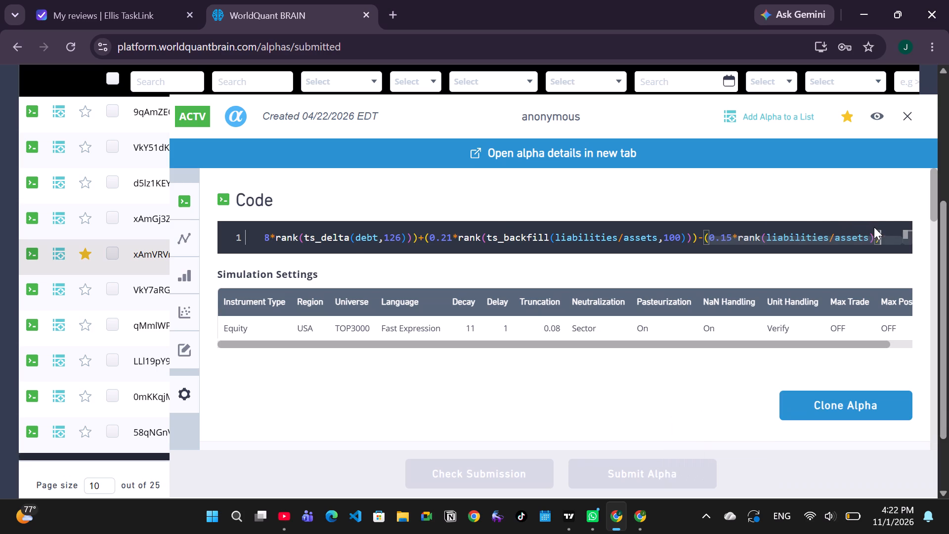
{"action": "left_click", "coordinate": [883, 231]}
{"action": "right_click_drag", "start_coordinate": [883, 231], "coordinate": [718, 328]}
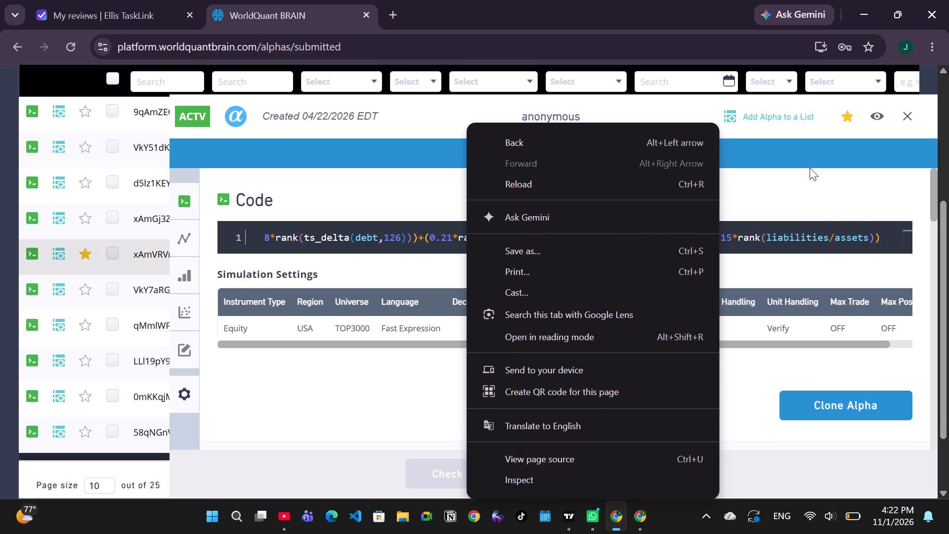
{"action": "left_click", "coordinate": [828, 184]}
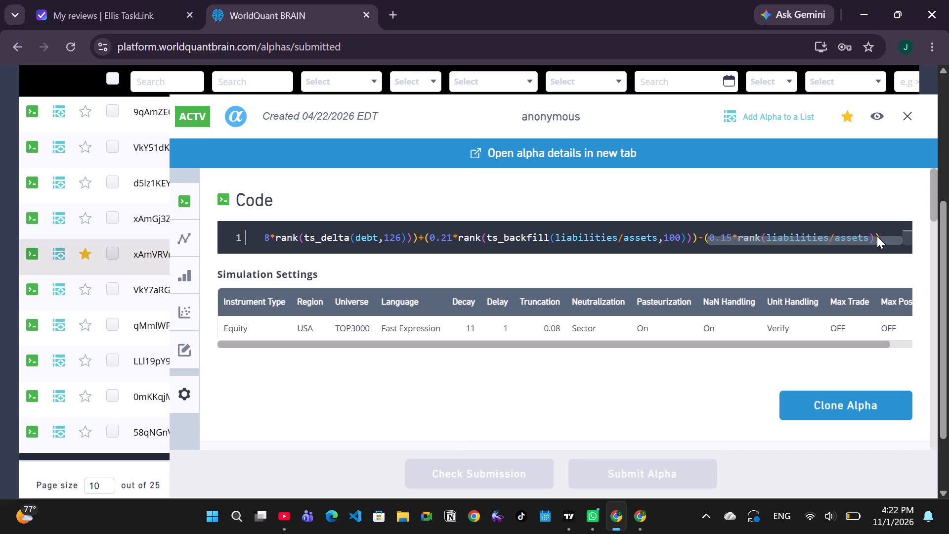
Copy the complete code expression of alpha xAmVRVmp, from its final rank(liabilities/assets) term back to the beginning.
{"action": "left_click_drag", "start_coordinate": [887, 233], "coordinate": [702, 252]}
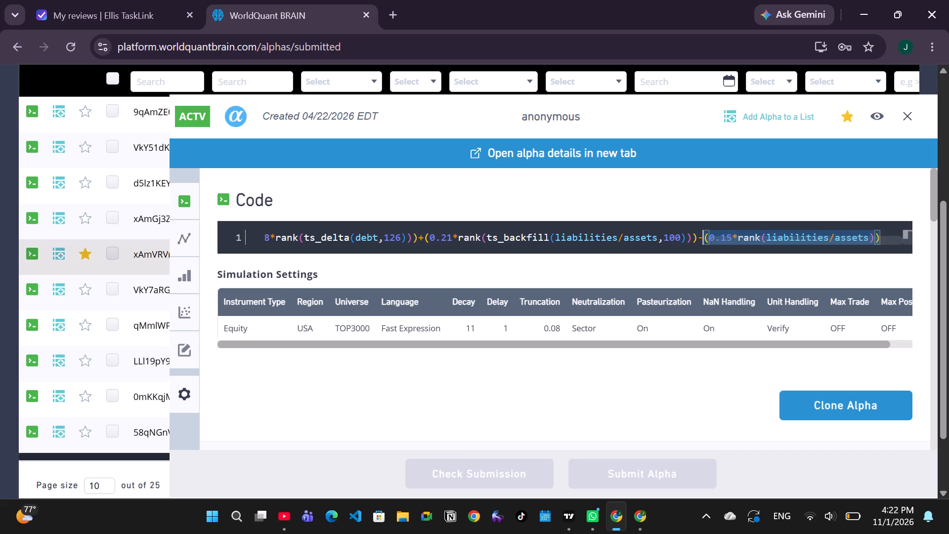
{"action": "left_click_drag", "start_coordinate": [702, 252], "coordinate": [522, 245]}
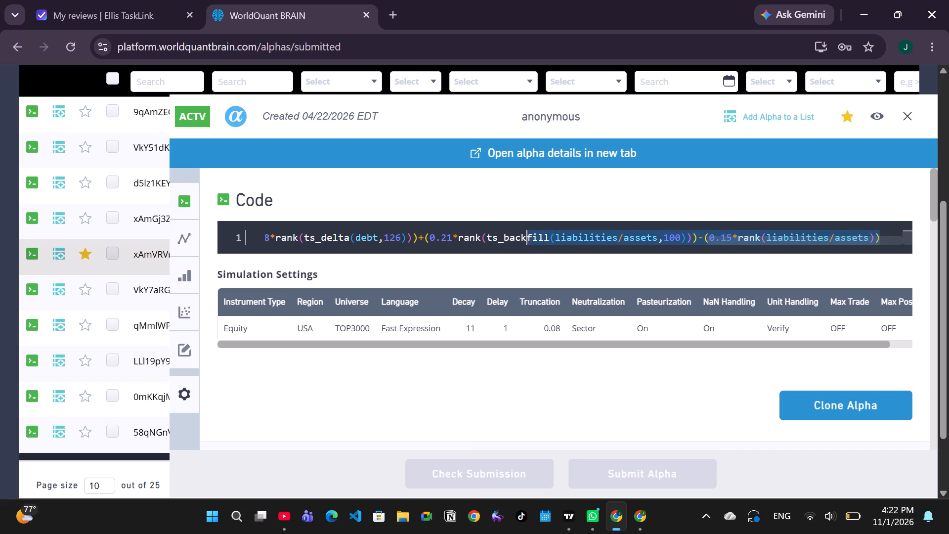
{"action": "left_click_drag", "start_coordinate": [522, 245], "coordinate": [325, 246]}
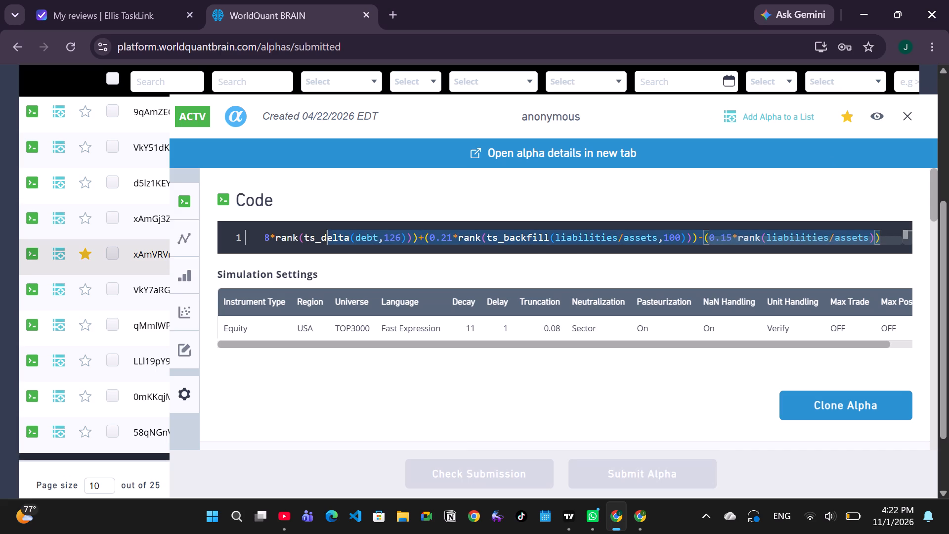
{"action": "left_click_drag", "start_coordinate": [325, 246], "coordinate": [246, 237]}
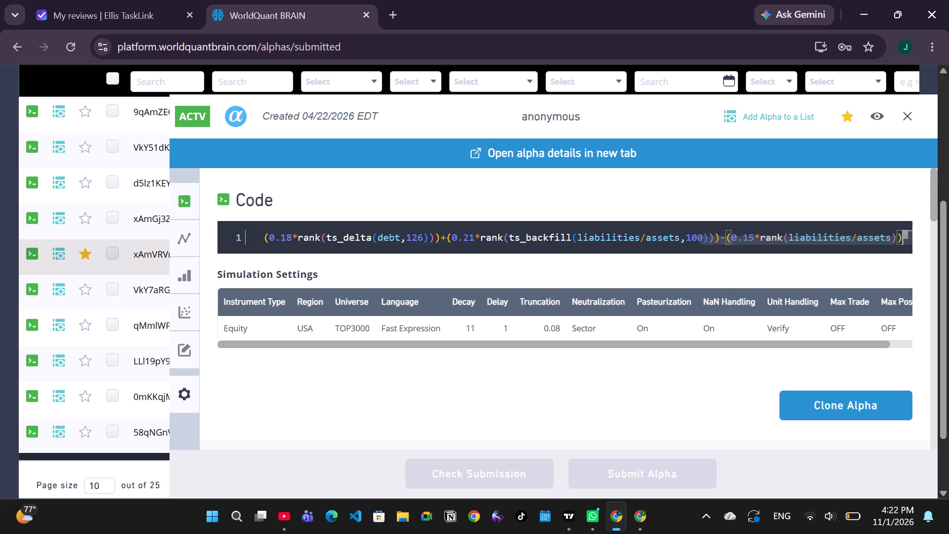
{"action": "left_click_drag", "start_coordinate": [246, 237], "coordinate": [265, 235]}
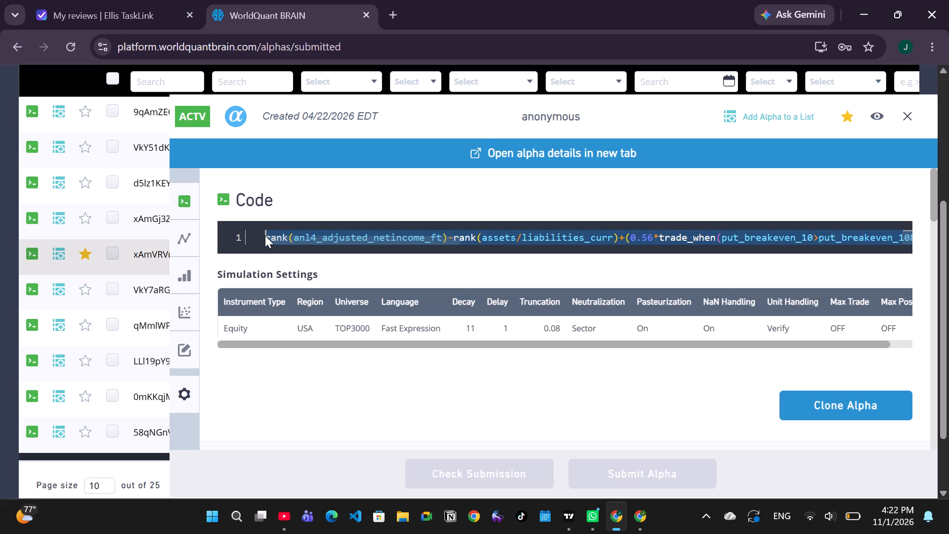
{"action": "key", "text": "ctrl+c"}
Return to the simulations window, show Simulation 6's test period and examine its PnL chart and IS testing status.
{"action": "left_click", "coordinate": [857, 6]}
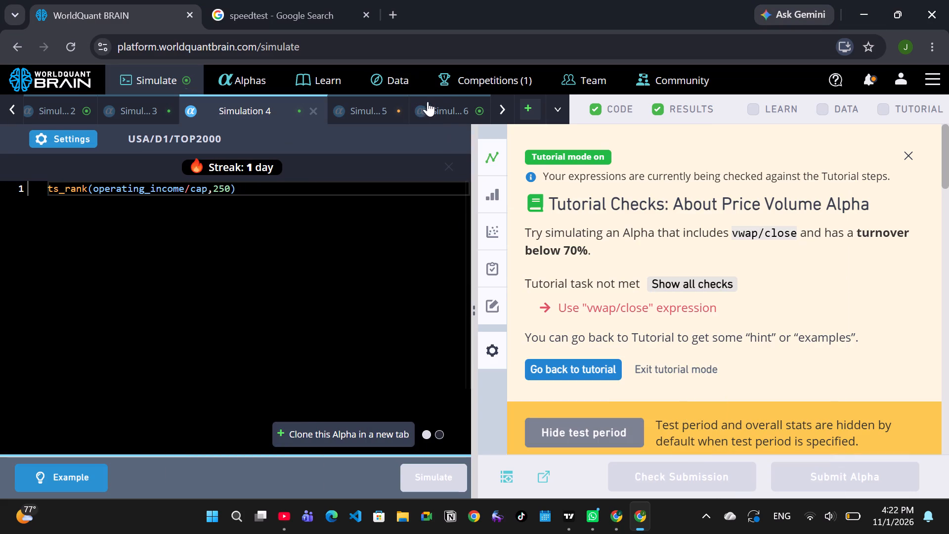
{"action": "left_click", "coordinate": [440, 109]}
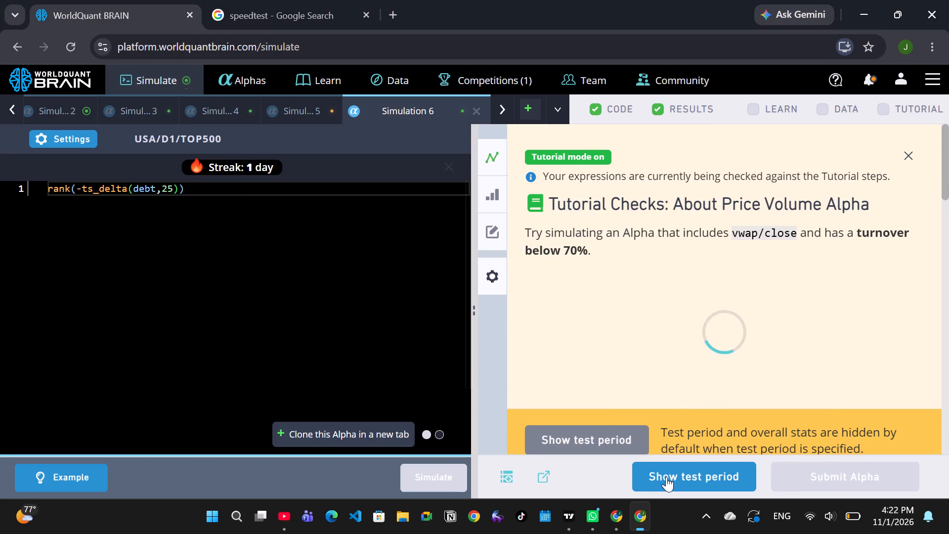
{"action": "left_click", "coordinate": [666, 477]}
{"action": "scroll", "coordinate": [674, 331], "scroll_direction": "down", "scroll_amount": 3}
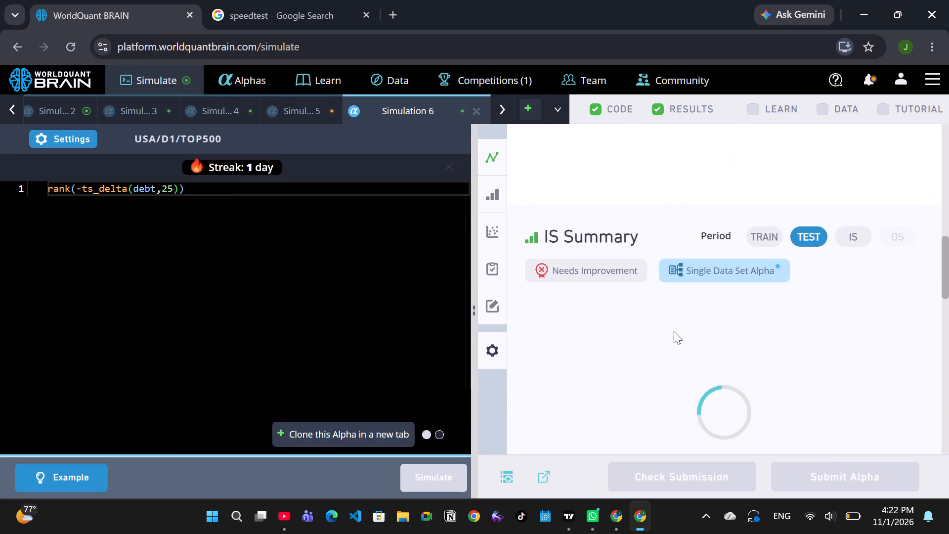
{"action": "scroll", "coordinate": [674, 331], "scroll_direction": "up", "scroll_amount": 5}
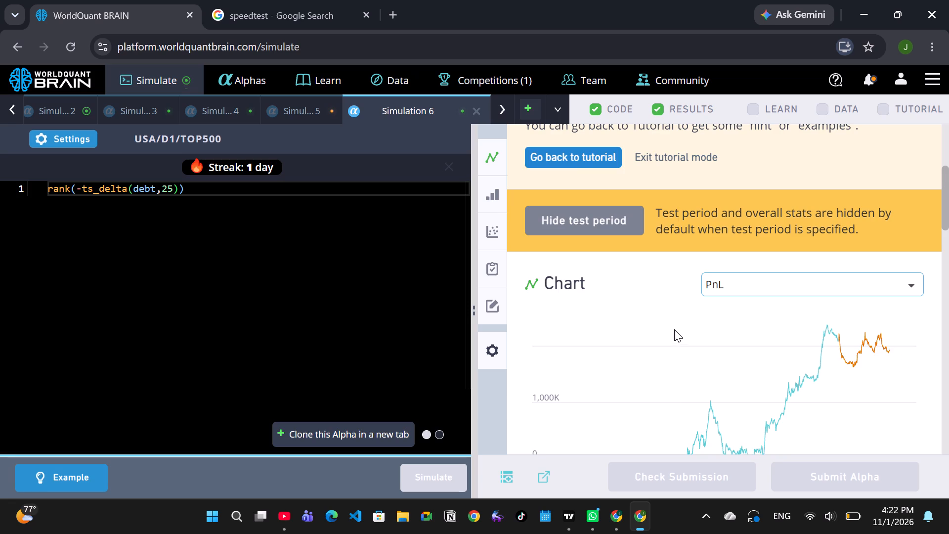
{"action": "scroll", "coordinate": [711, 263], "scroll_direction": "down", "scroll_amount": 5}
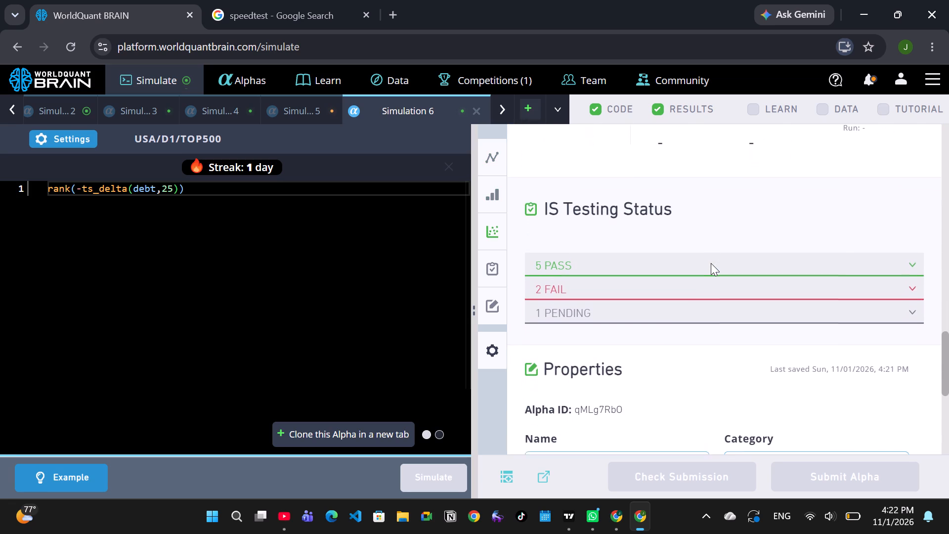
Replace Simulation 5's whole expression with the copied code of alpha xAmVRVmp.
{"action": "left_click", "coordinate": [300, 103]}
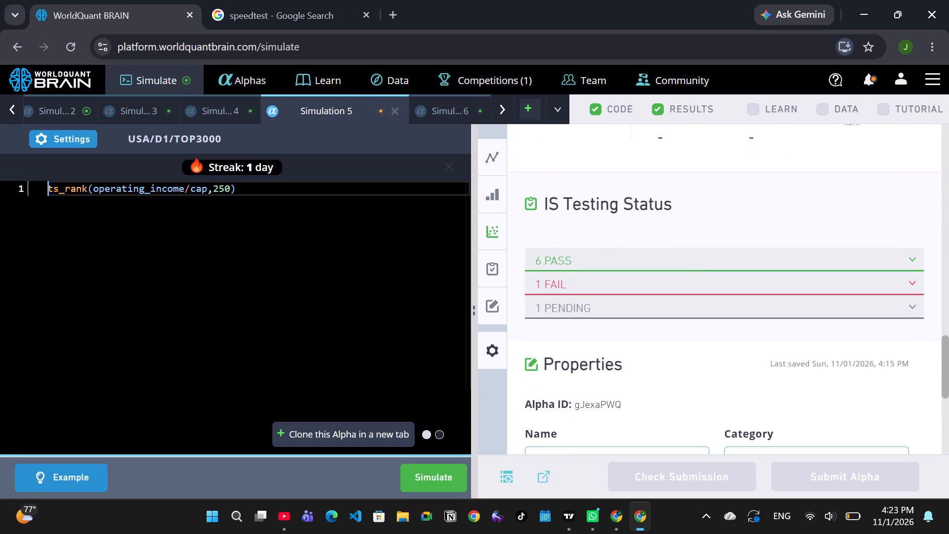
{"action": "left_click_drag", "start_coordinate": [246, 194], "coordinate": [47, 183]}
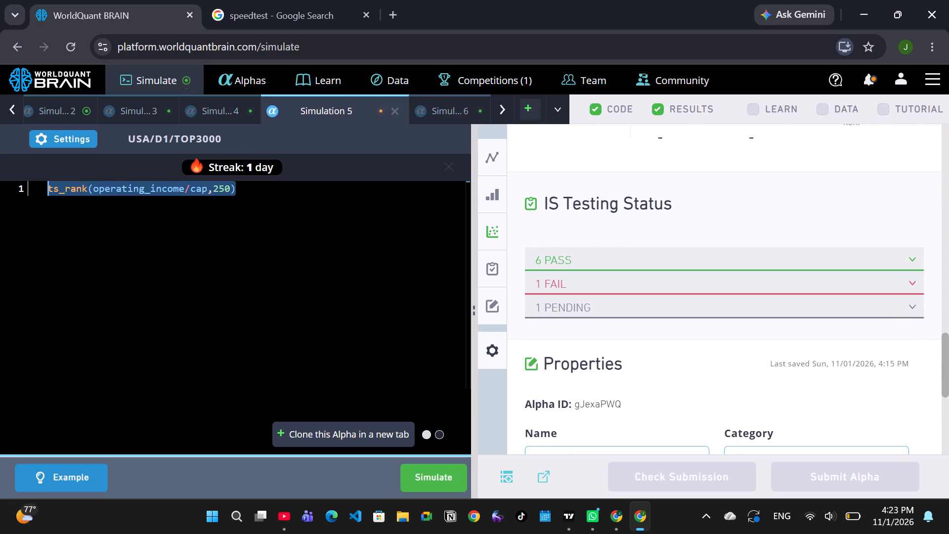
{"action": "key", "text": "ctrl+v"}
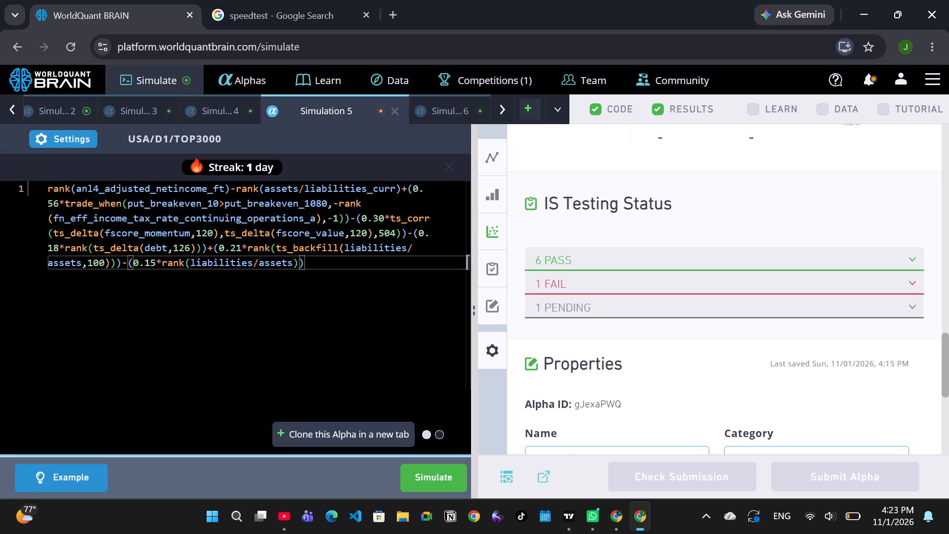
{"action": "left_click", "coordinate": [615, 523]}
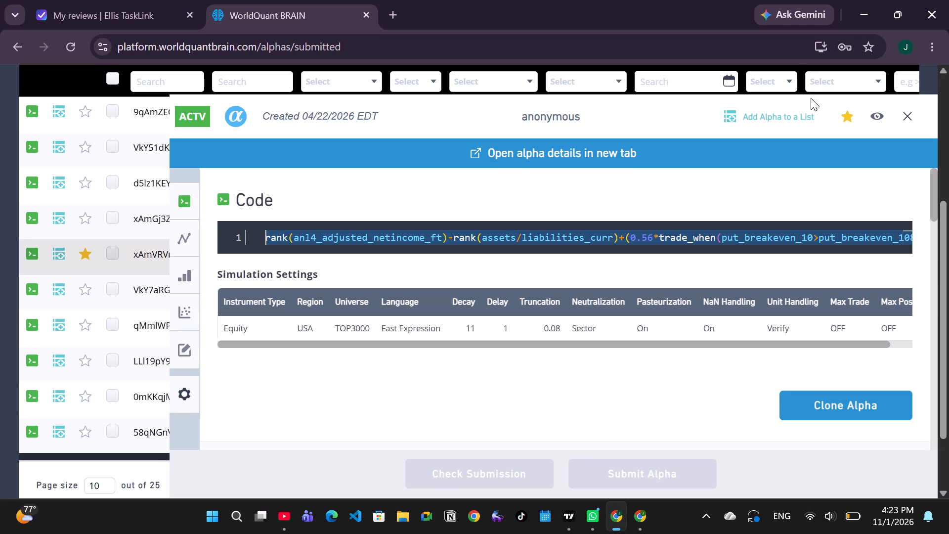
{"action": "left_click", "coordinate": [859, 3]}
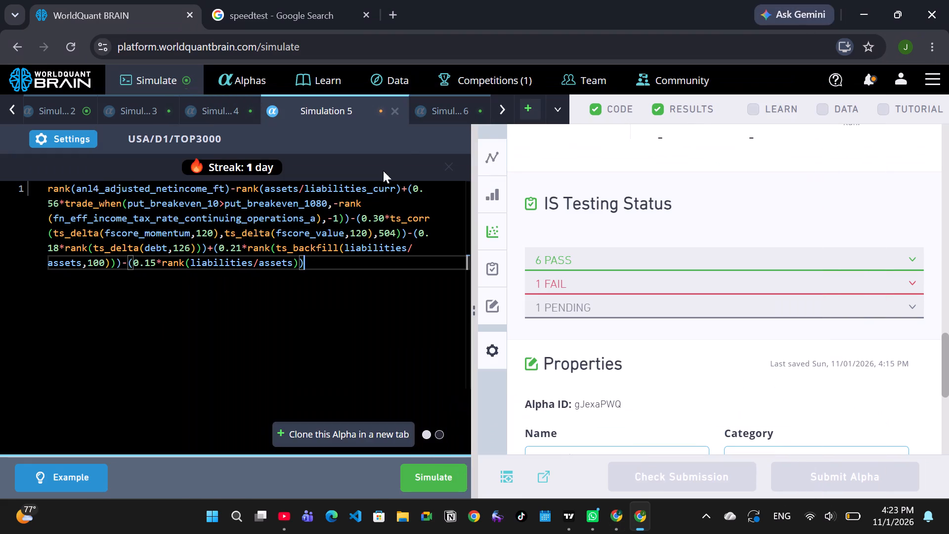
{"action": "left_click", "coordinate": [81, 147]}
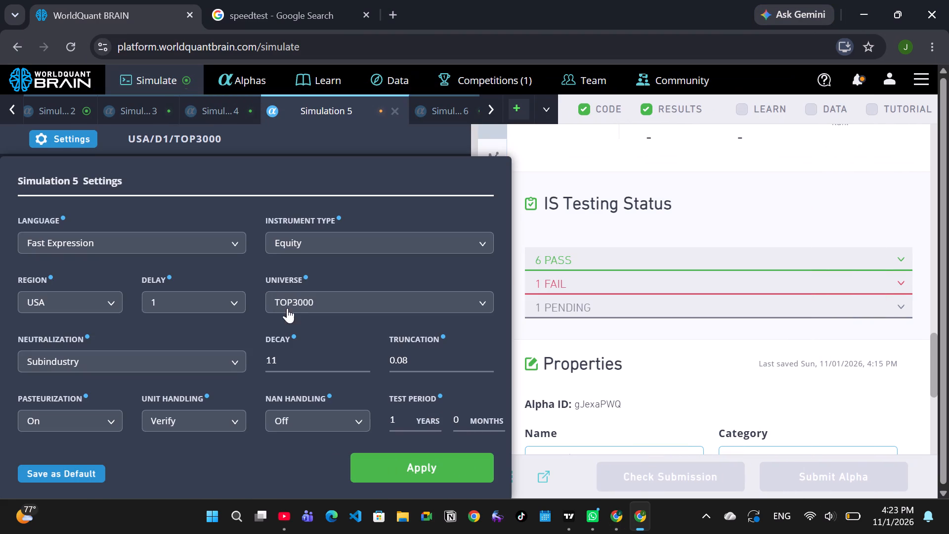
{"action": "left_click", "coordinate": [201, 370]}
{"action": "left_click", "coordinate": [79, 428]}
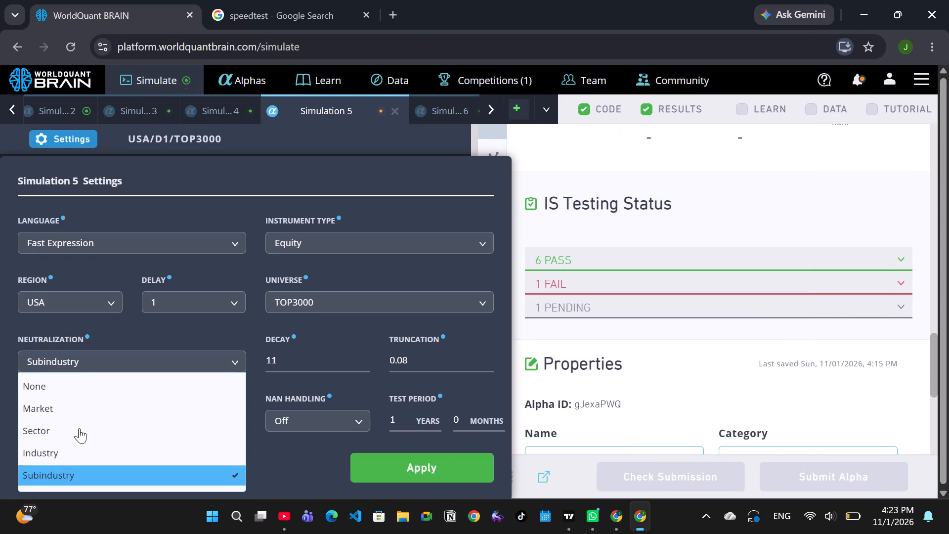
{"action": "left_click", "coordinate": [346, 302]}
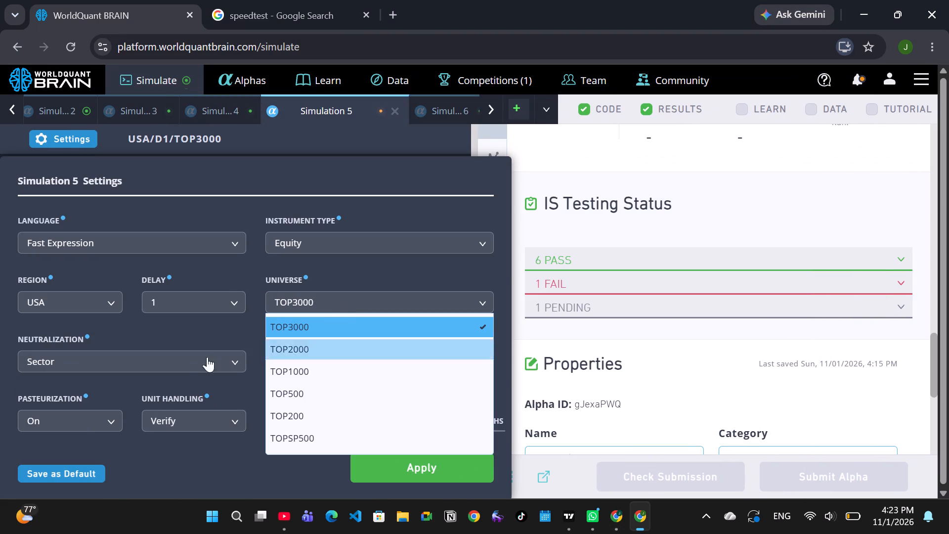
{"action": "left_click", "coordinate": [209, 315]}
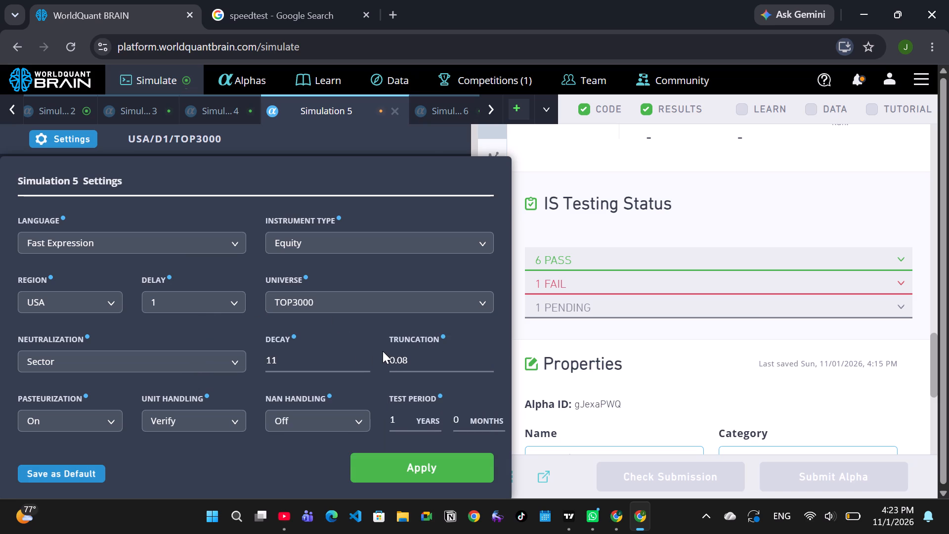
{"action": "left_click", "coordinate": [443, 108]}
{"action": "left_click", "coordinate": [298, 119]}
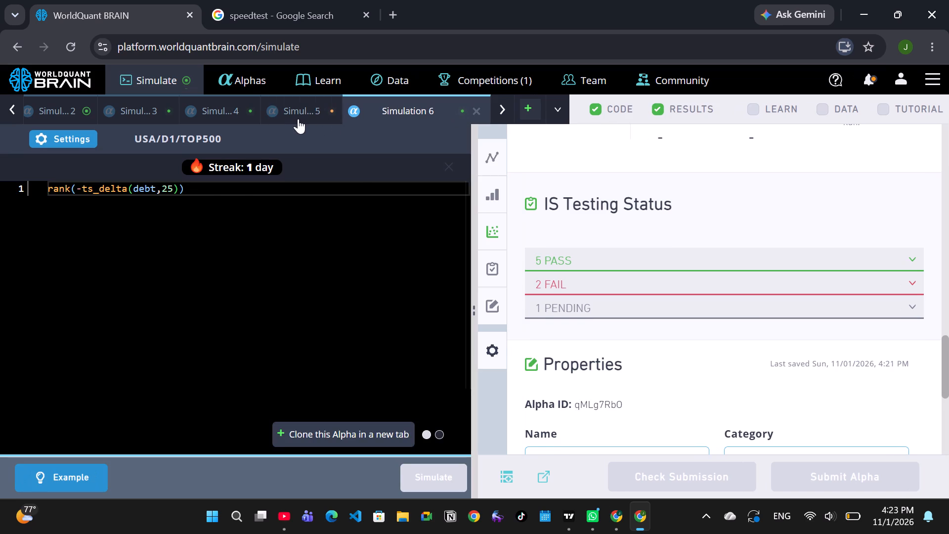
Set Simulation 5's neutralization to Sector, compare with alpha xAmVRVmp's settings in the other window, apply, and run the simulation.
{"action": "left_click", "coordinate": [77, 144]}
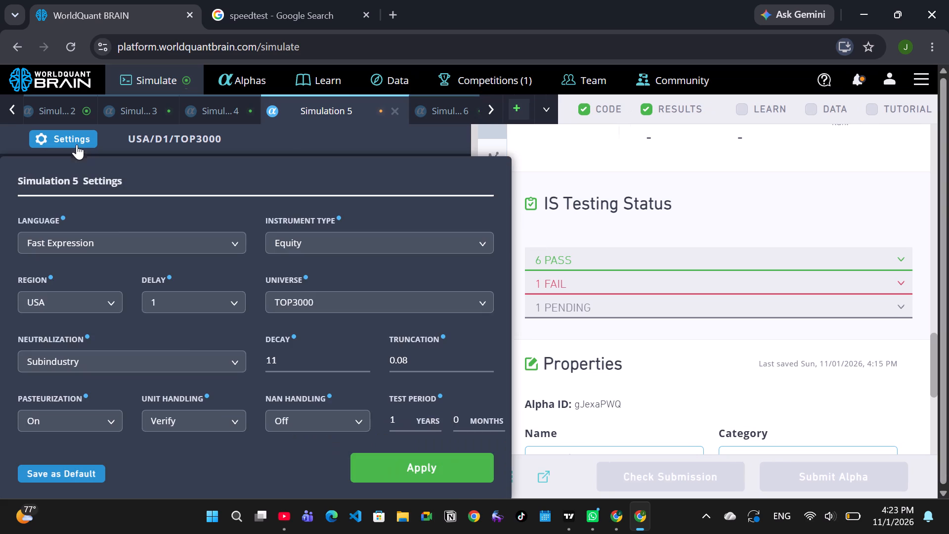
{"action": "left_click", "coordinate": [167, 358]}
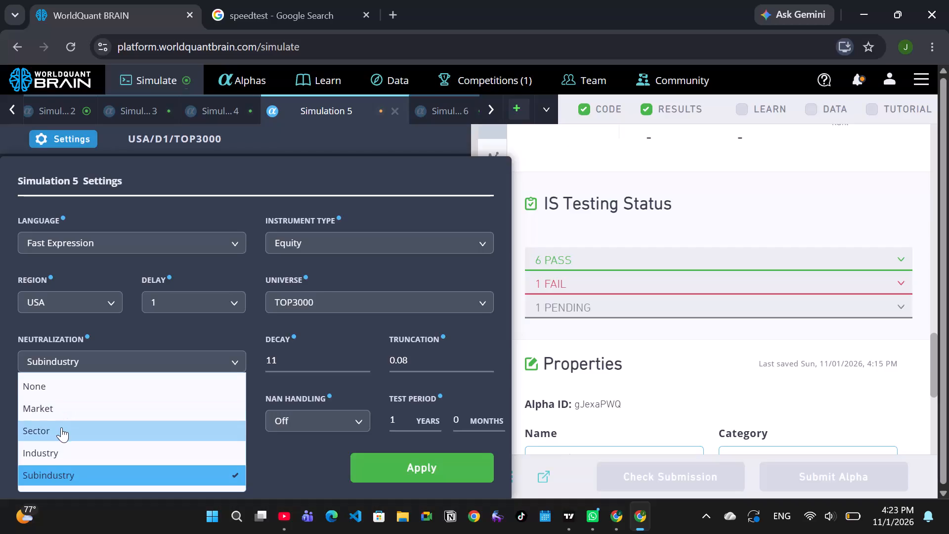
{"action": "left_click", "coordinate": [61, 427]}
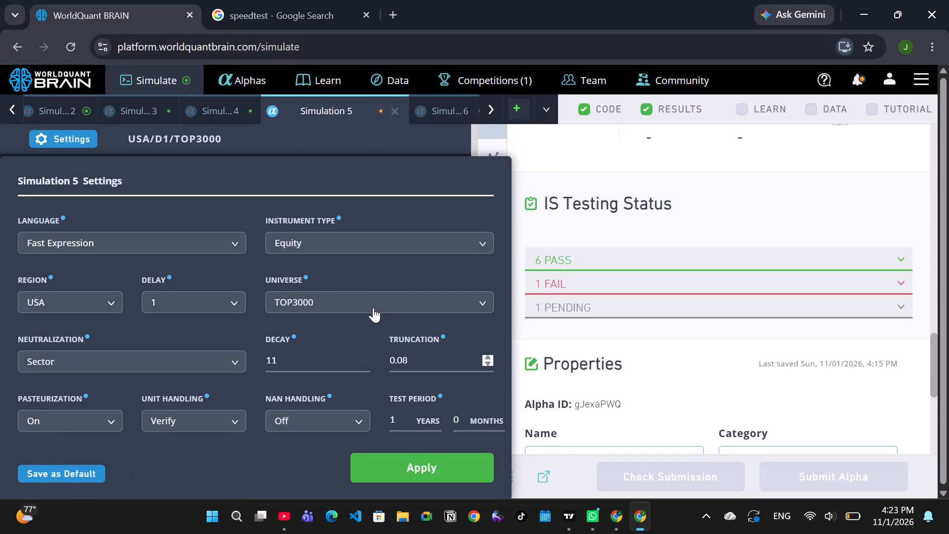
{"action": "left_click", "coordinate": [612, 517]}
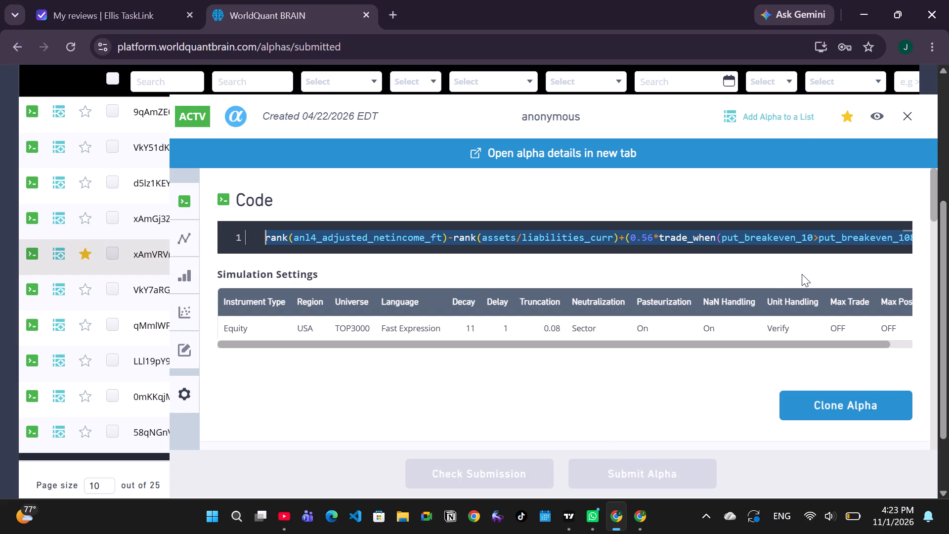
{"action": "left_click", "coordinate": [859, 9]}
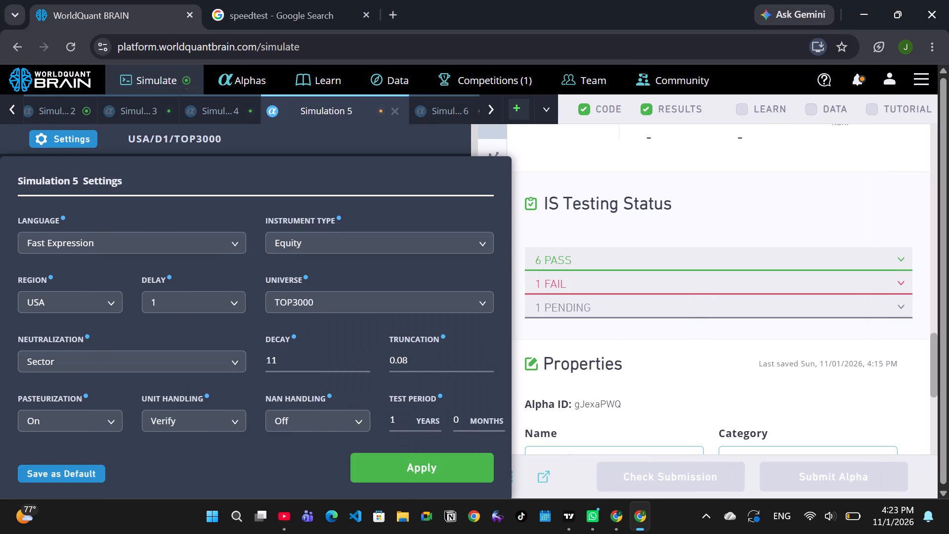
{"action": "left_click", "coordinate": [389, 464]}
{"action": "left_click", "coordinate": [436, 471]}
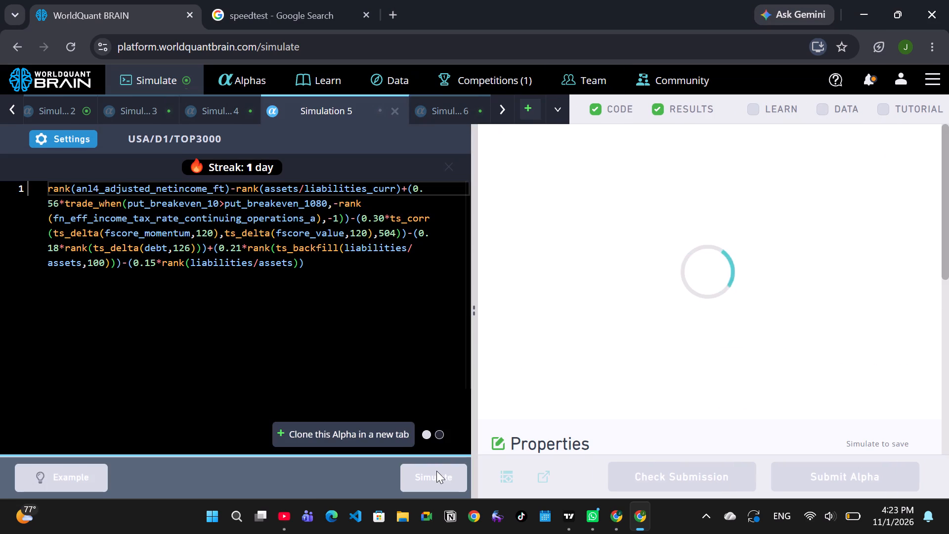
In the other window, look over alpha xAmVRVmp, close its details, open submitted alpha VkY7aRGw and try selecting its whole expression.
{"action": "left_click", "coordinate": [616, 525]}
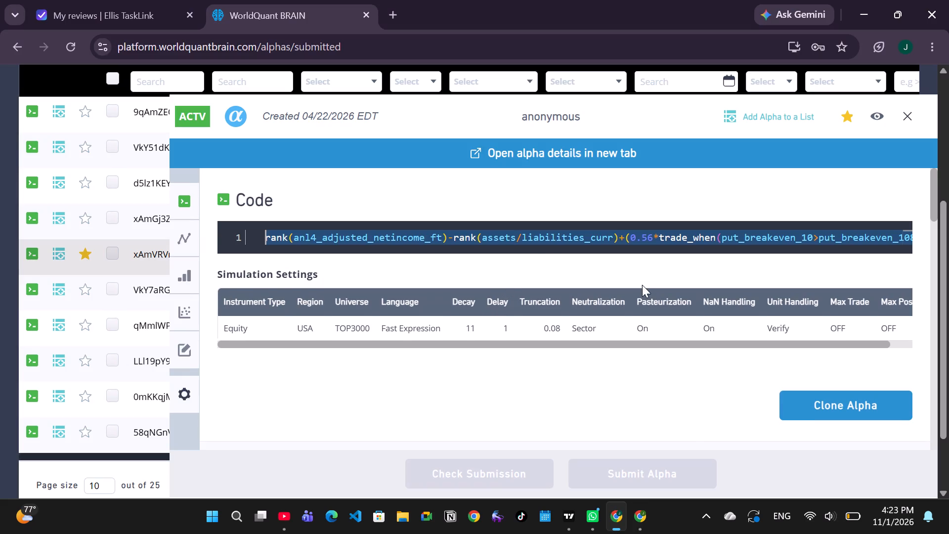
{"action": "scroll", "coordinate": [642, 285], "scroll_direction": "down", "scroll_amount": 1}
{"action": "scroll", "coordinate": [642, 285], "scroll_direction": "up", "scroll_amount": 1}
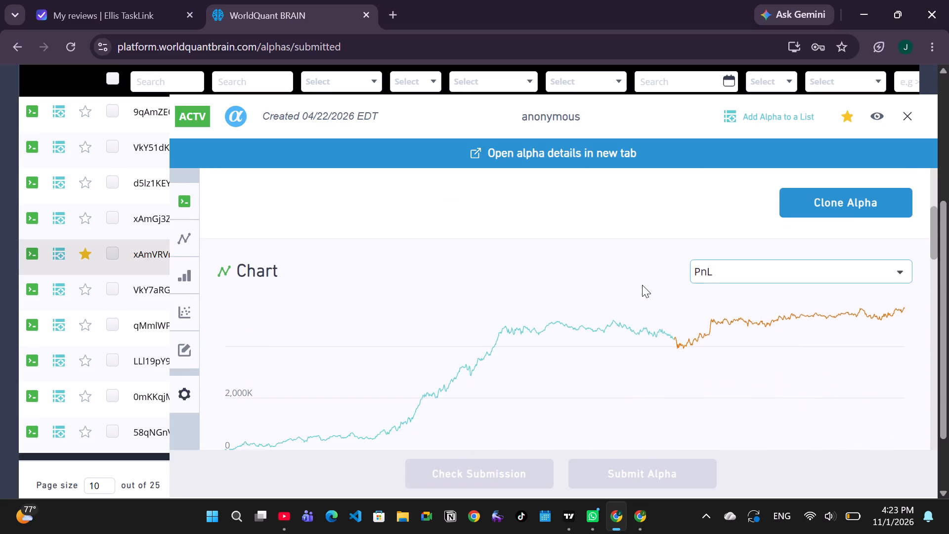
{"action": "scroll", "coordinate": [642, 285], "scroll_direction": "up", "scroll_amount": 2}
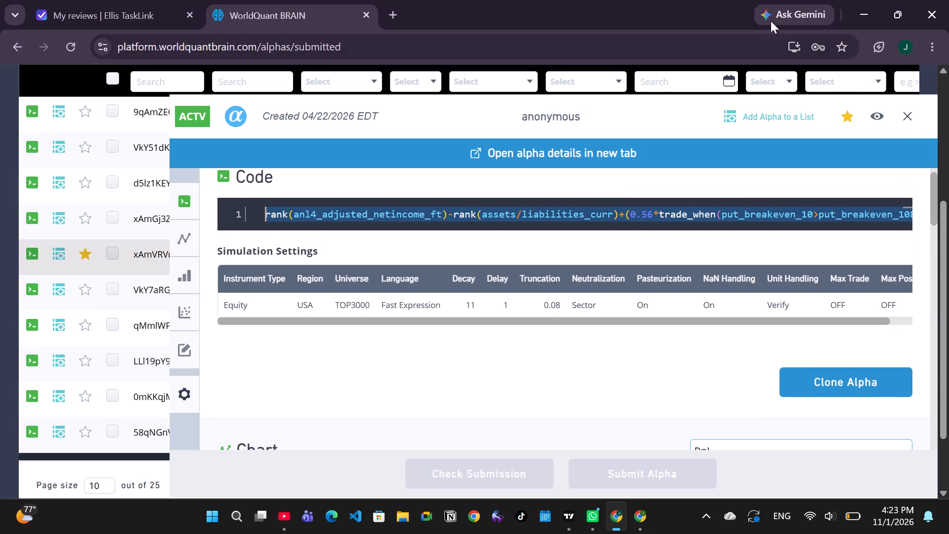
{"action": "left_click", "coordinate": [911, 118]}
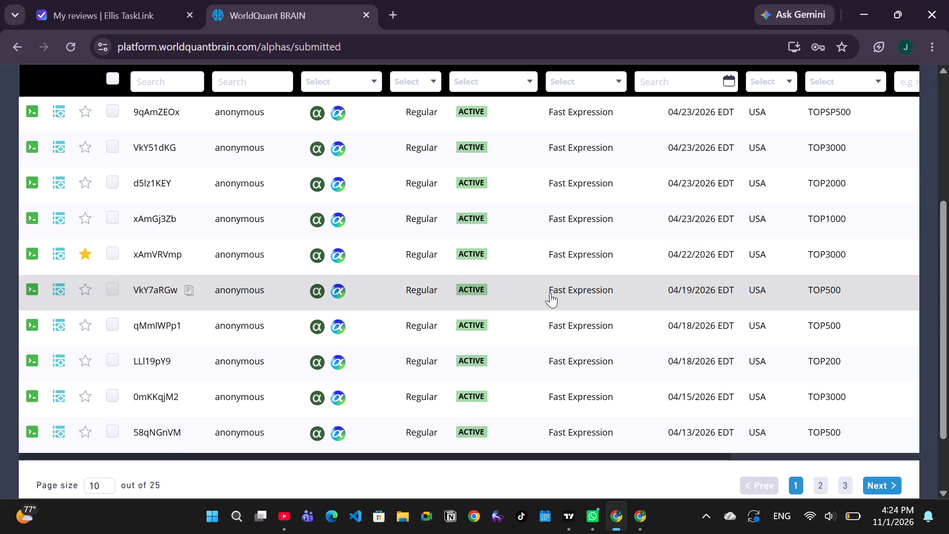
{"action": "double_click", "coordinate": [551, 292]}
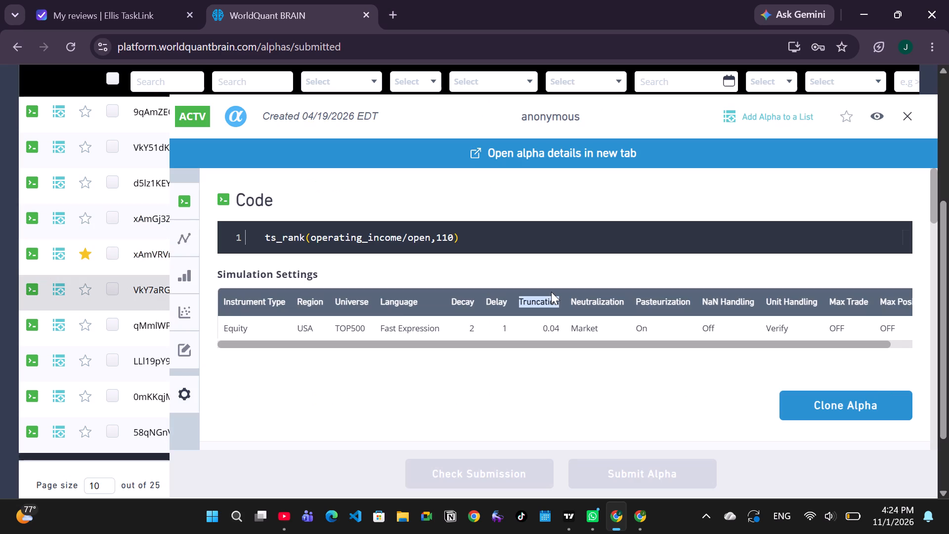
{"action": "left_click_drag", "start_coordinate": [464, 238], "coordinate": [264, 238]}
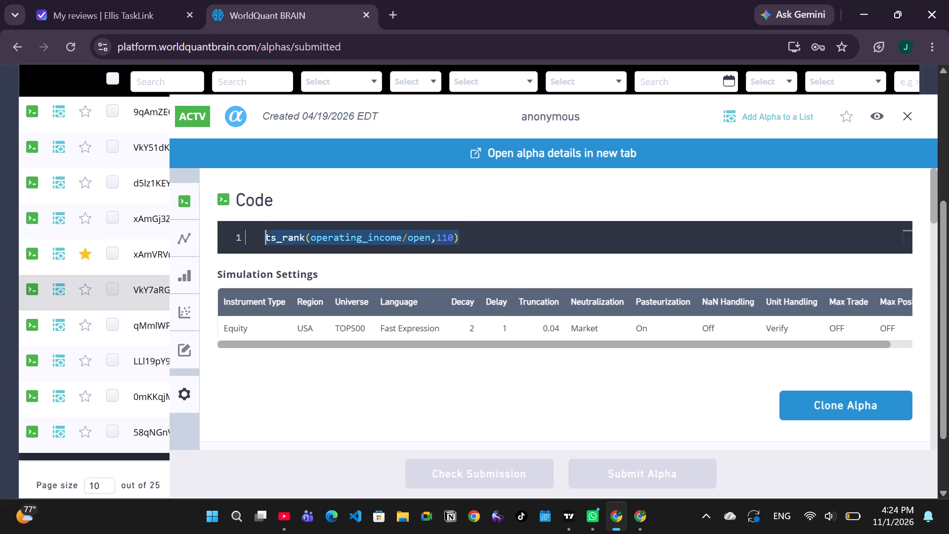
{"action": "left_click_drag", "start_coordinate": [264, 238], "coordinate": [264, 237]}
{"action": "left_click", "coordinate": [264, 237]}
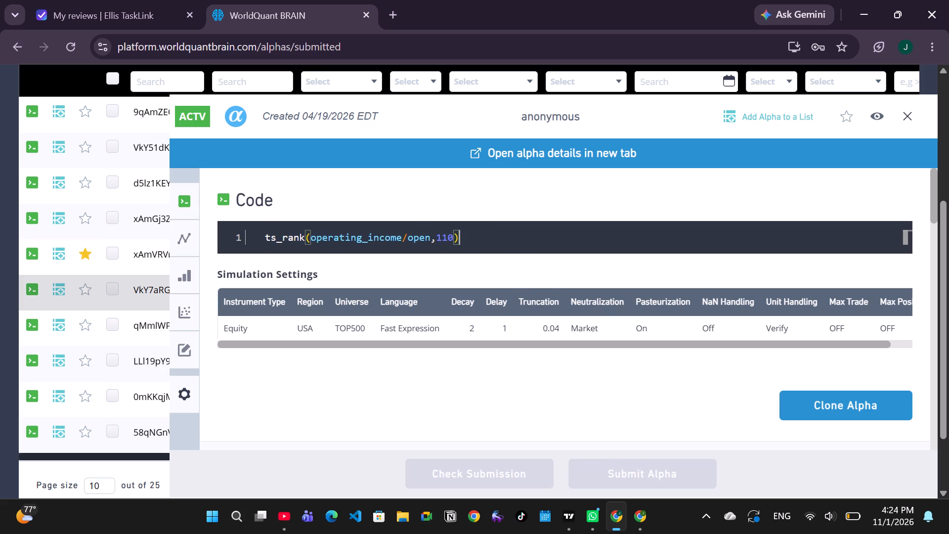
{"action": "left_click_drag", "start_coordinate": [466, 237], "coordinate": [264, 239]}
Clone alpha VkY7aRGw into a new simulation and copy its expression ts_rank(operating_income/open,110).
{"action": "left_click", "coordinate": [816, 407]}
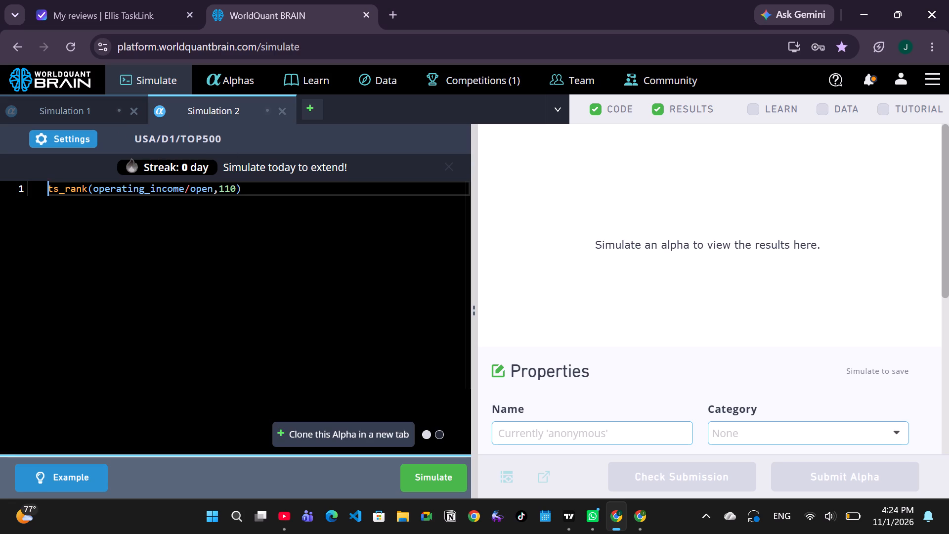
{"action": "left_click_drag", "start_coordinate": [244, 196], "coordinate": [47, 186]}
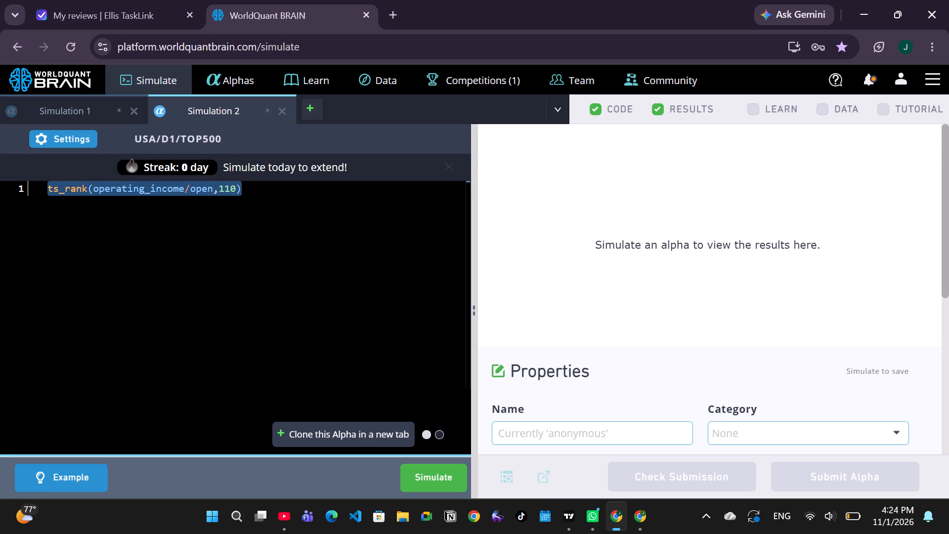
{"action": "key", "text": "ctrl+c"}
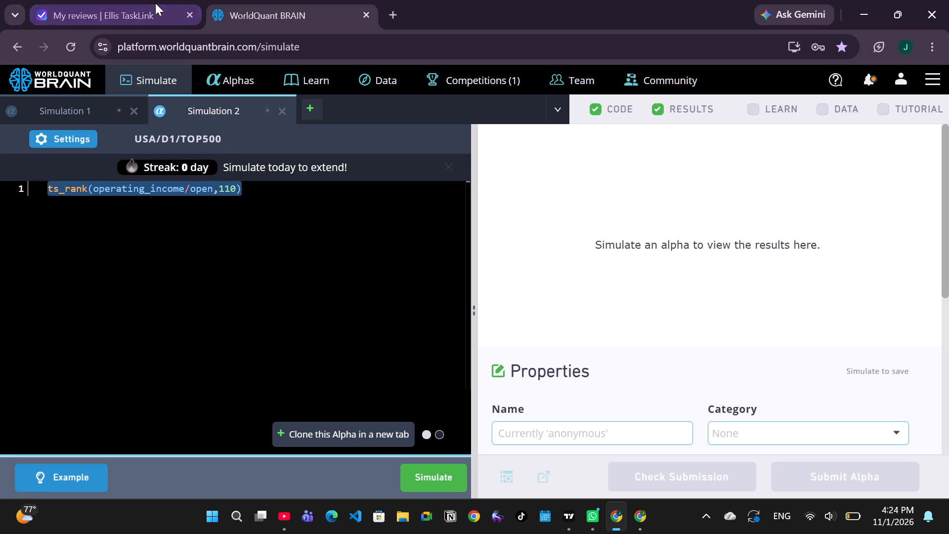
Go back to the submitted alphas list, reopen alpha VkY7aRGw and copy its whole expression ts_rank(operating_income/open,110).
{"action": "left_click", "coordinate": [135, 15]}
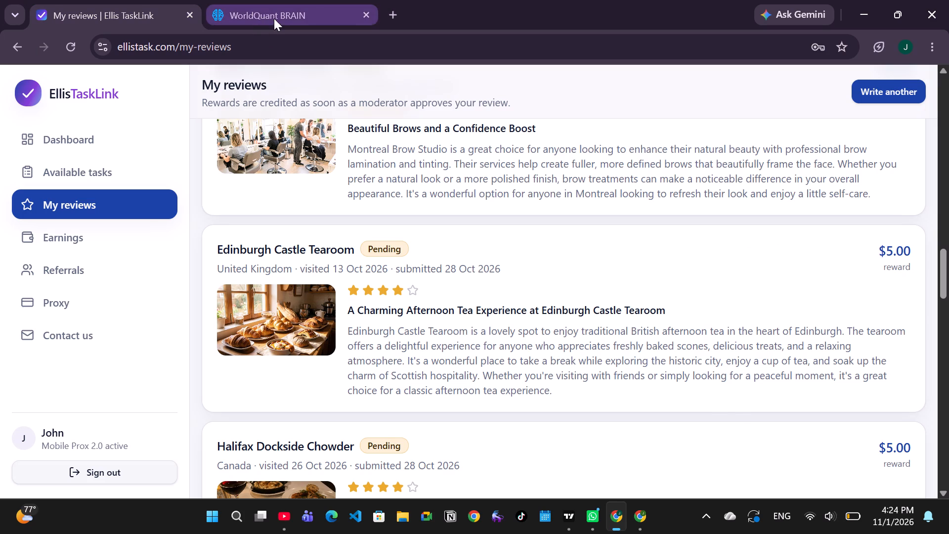
{"action": "left_click", "coordinate": [274, 18]}
{"action": "left_click", "coordinate": [21, 42]}
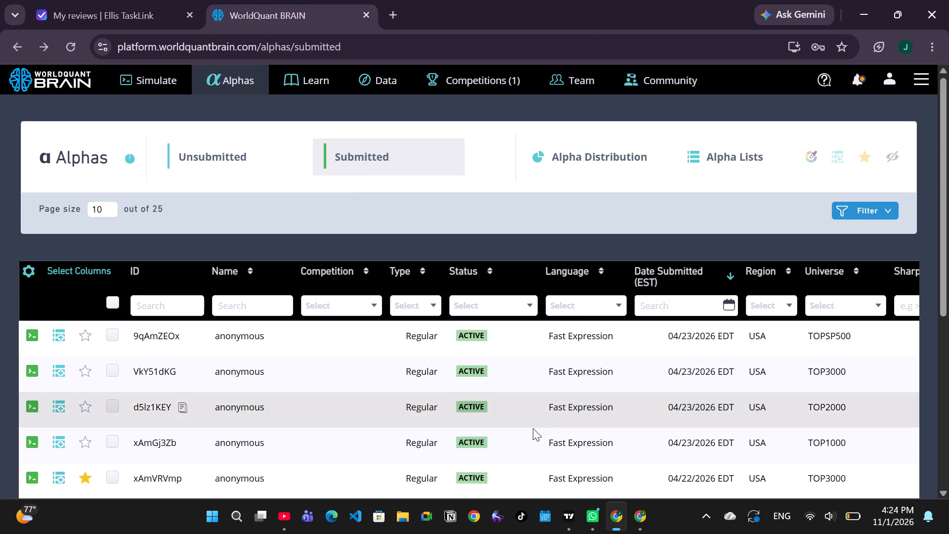
{"action": "scroll", "coordinate": [496, 510], "scroll_direction": "down", "scroll_amount": 1}
{"action": "scroll", "coordinate": [511, 451], "scroll_direction": "down", "scroll_amount": 1}
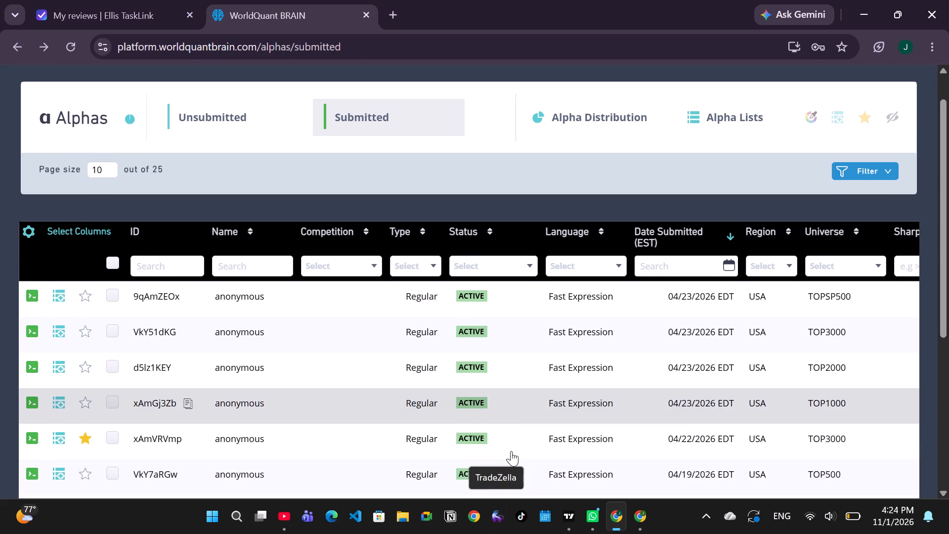
{"action": "scroll", "coordinate": [511, 451], "scroll_direction": "down", "scroll_amount": 1}
{"action": "double_click", "coordinate": [558, 404]}
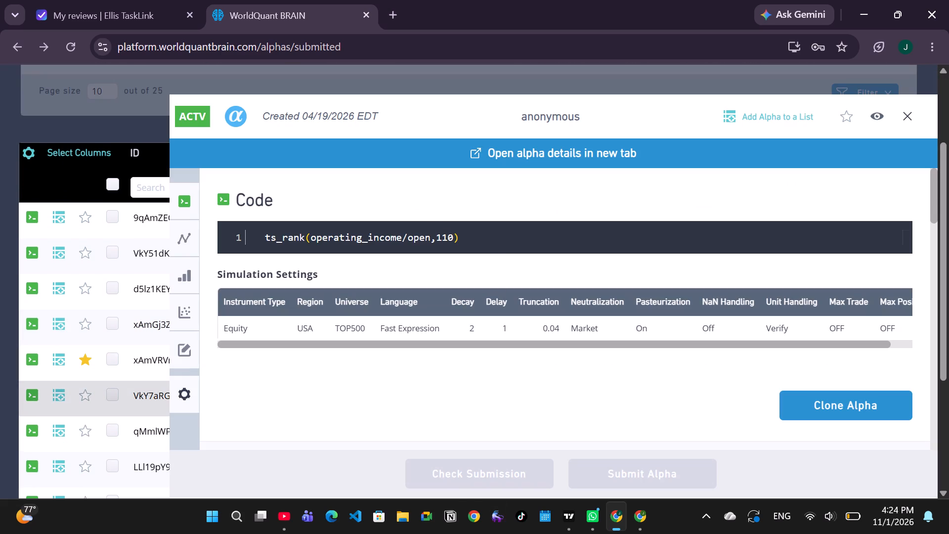
{"action": "left_click_drag", "start_coordinate": [459, 240], "coordinate": [276, 229]}
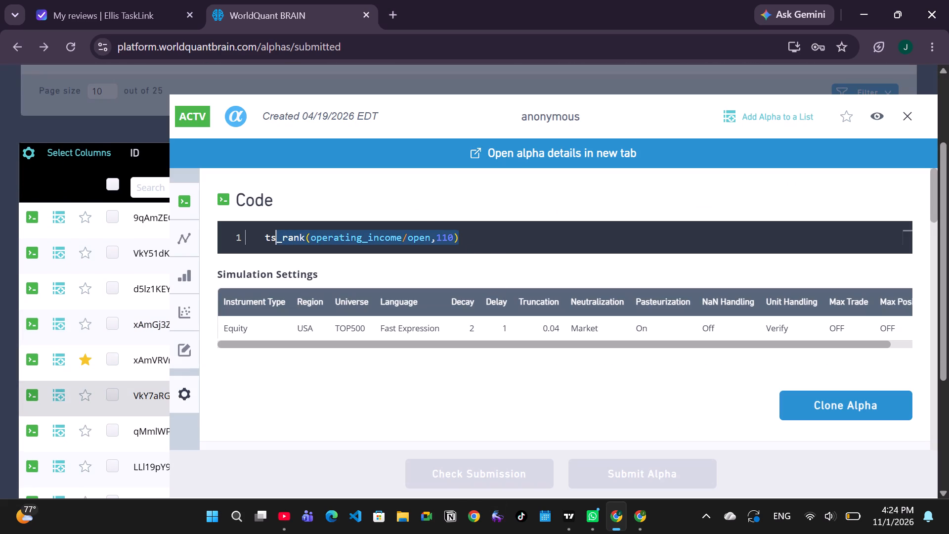
{"action": "left_click_drag", "start_coordinate": [276, 229], "coordinate": [267, 235]}
{"action": "key", "text": "ctrl+c"}
Return to the simulations window and replace Simulation 6's whole expression with ts_rank(operating_income/open,110).
{"action": "left_click", "coordinate": [862, 11]}
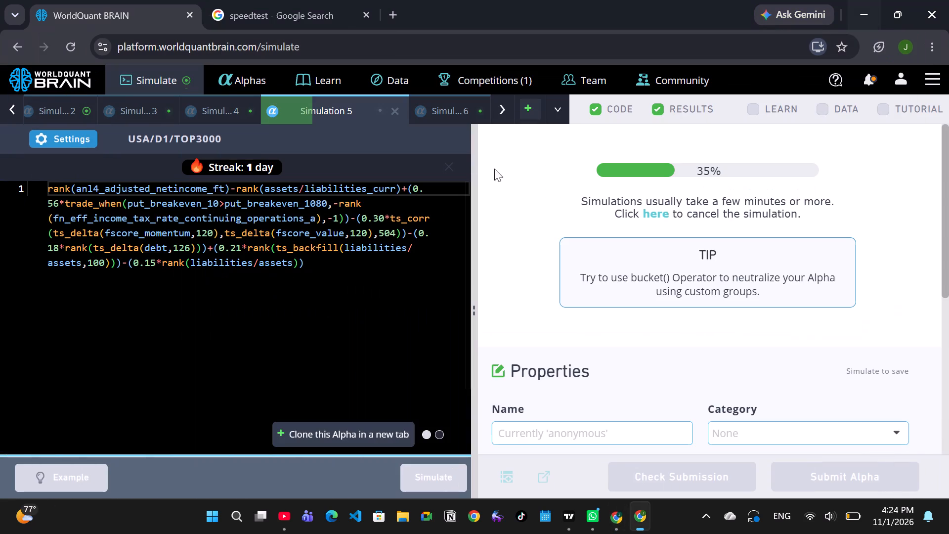
{"action": "left_click", "coordinate": [453, 112]}
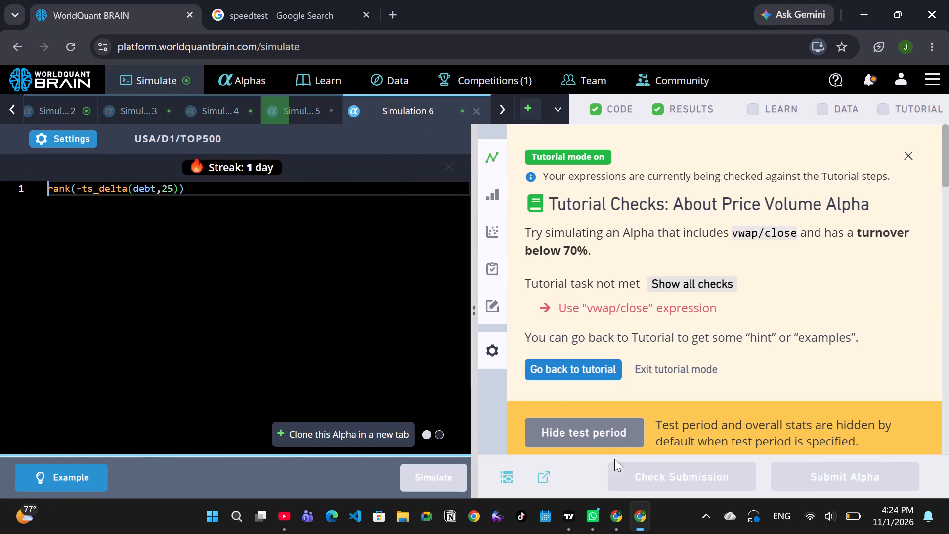
{"action": "scroll", "coordinate": [692, 388], "scroll_direction": "down", "scroll_amount": 8}
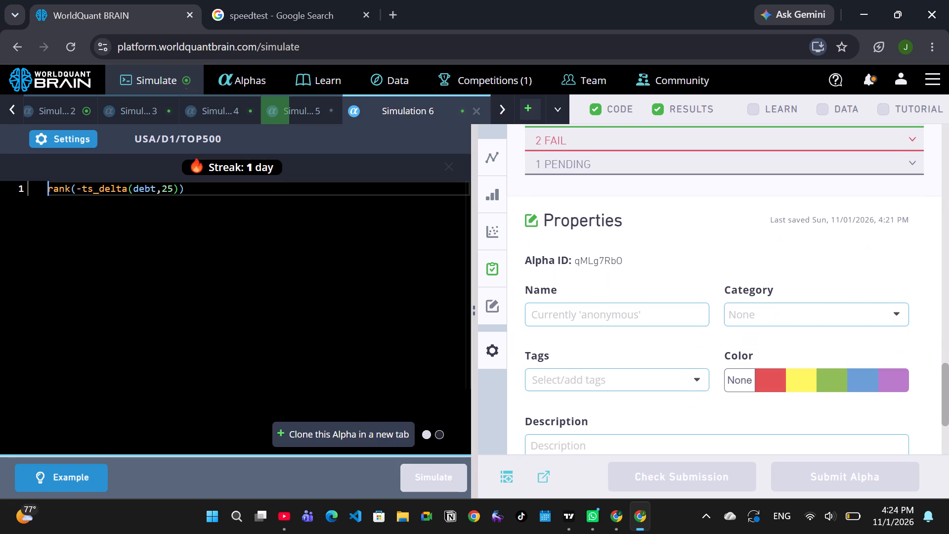
{"action": "left_click_drag", "start_coordinate": [199, 196], "coordinate": [50, 181]}
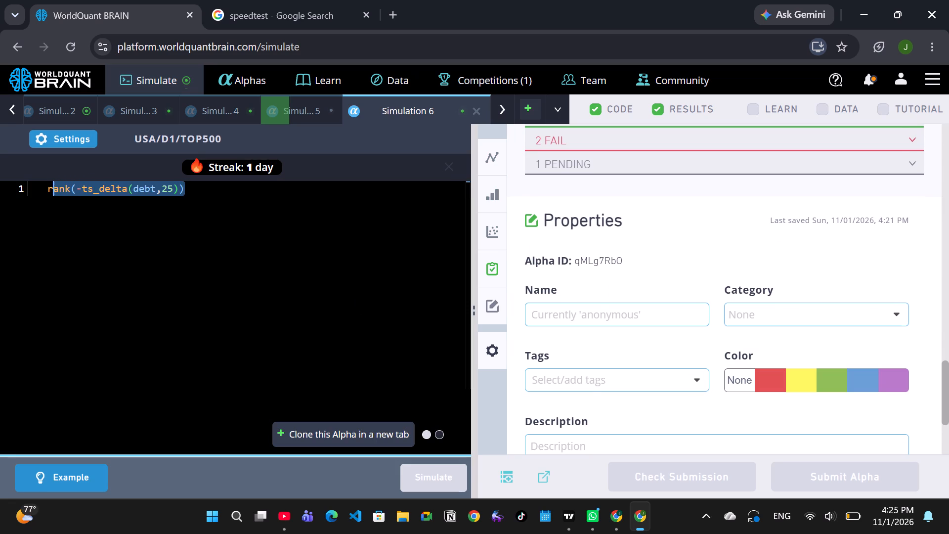
{"action": "left_click_drag", "start_coordinate": [50, 181], "coordinate": [42, 185]}
{"action": "key", "text": "ctrl+v"}
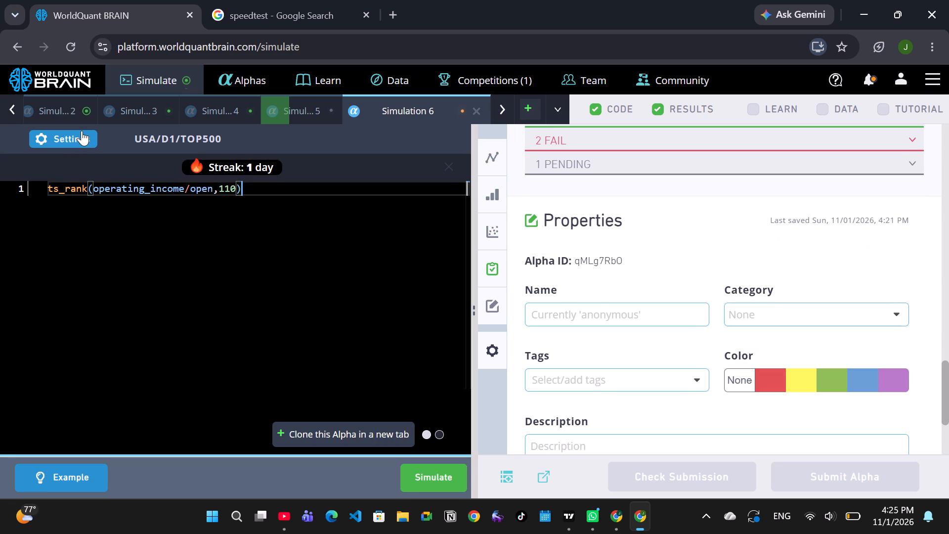
Switch to the other browser window to check alpha VkY7aRGw's simulation settings.
{"action": "left_click", "coordinate": [617, 516]}
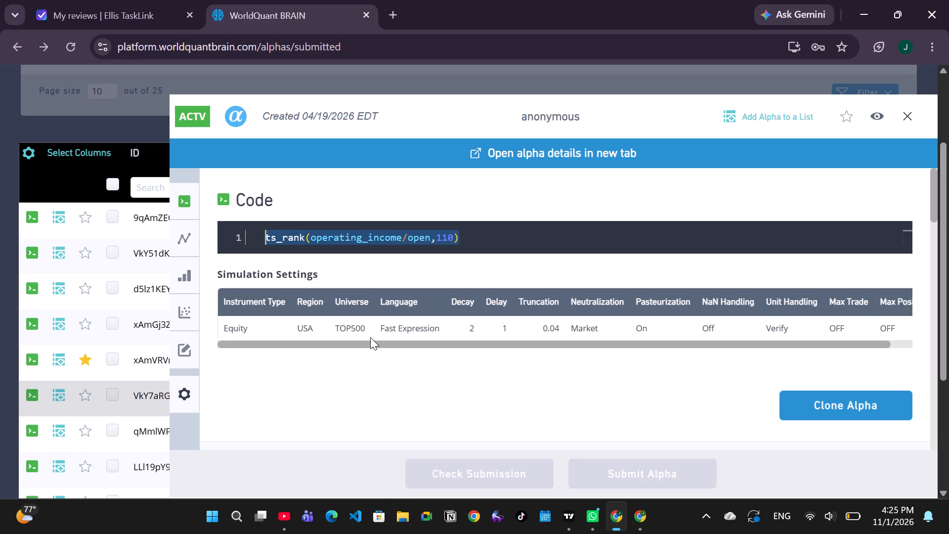
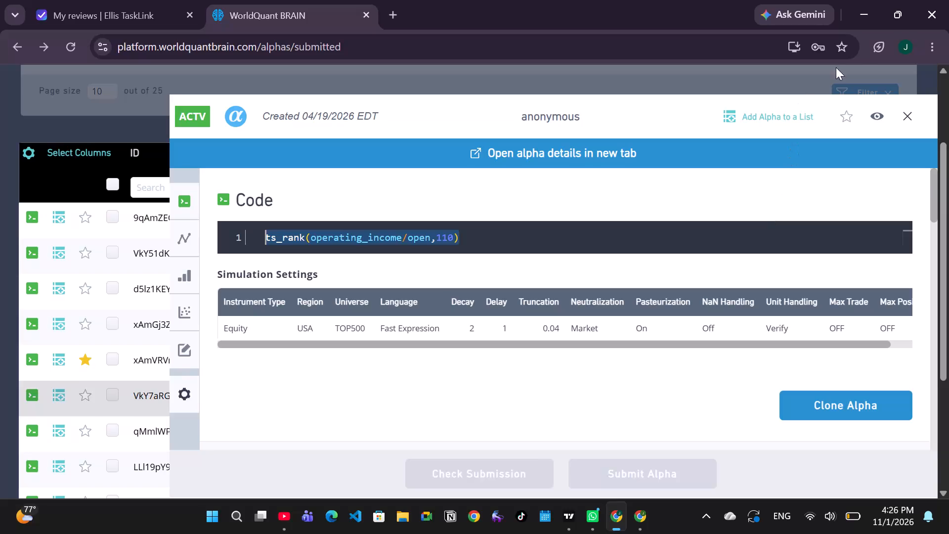
Return to the simulations window and, in Simulation 6's settings, lower the decay to 5 and set the truncation to 0.04.
{"action": "left_click", "coordinate": [862, 15]}
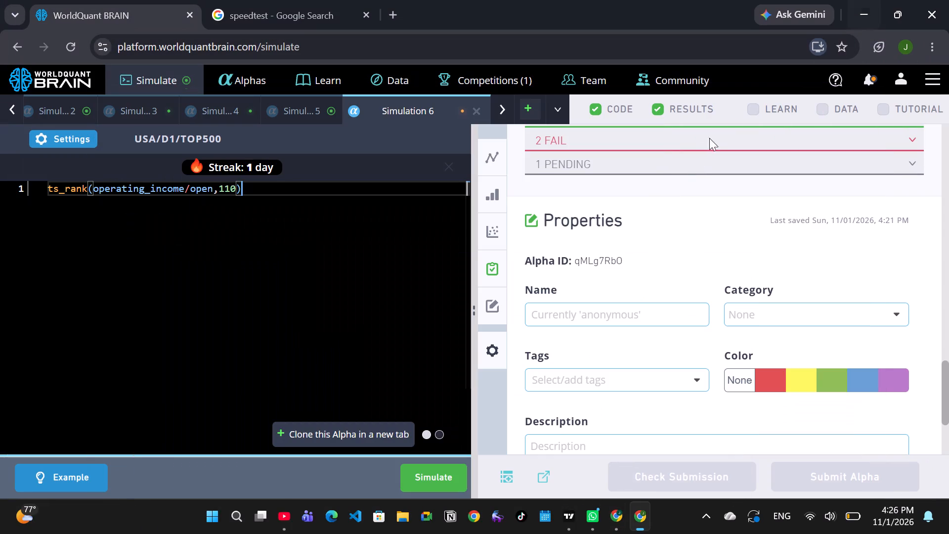
{"action": "left_click", "coordinate": [66, 138]}
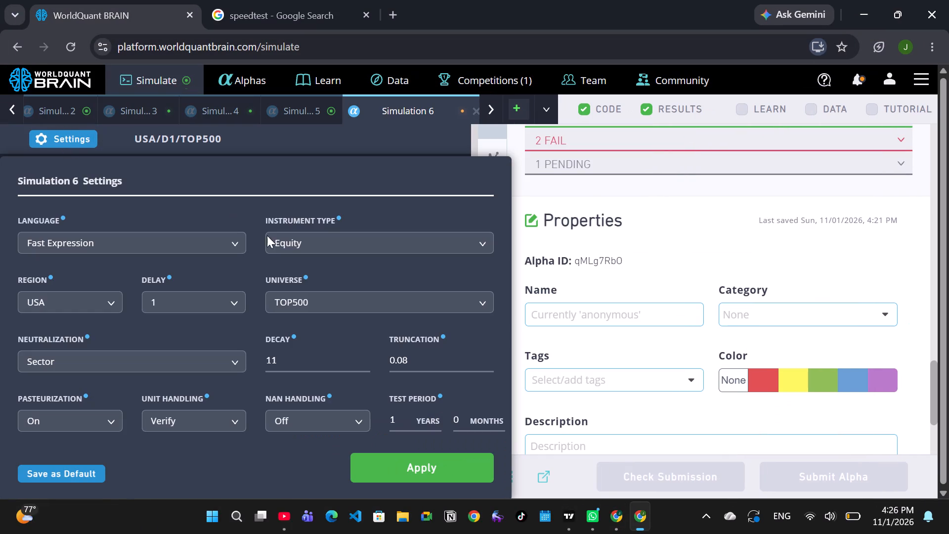
{"action": "triple_click", "coordinate": [364, 361]}
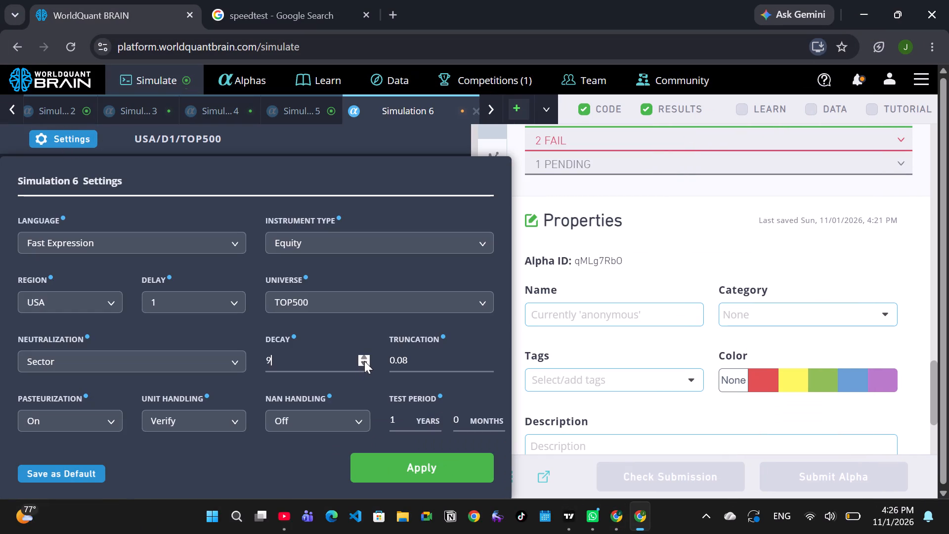
{"action": "triple_click", "coordinate": [364, 361]}
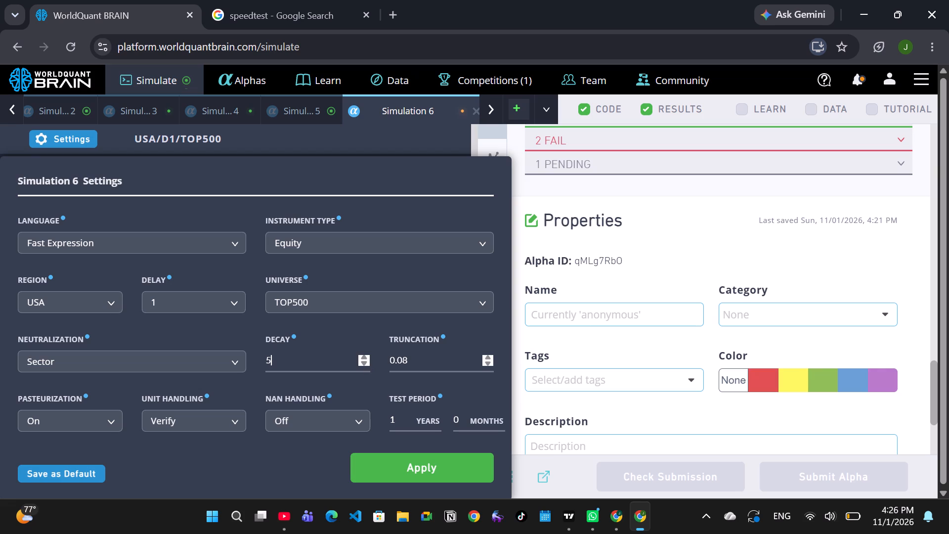
{"action": "left_click", "coordinate": [427, 365]}
{"action": "key", "text": "BackSpace"}
{"action": "key", "text": "4"}
Recheck alpha VkY7aRGw's simulation settings in the other window and set Simulation 6's neutralization to Market.
{"action": "left_click", "coordinate": [613, 530]}
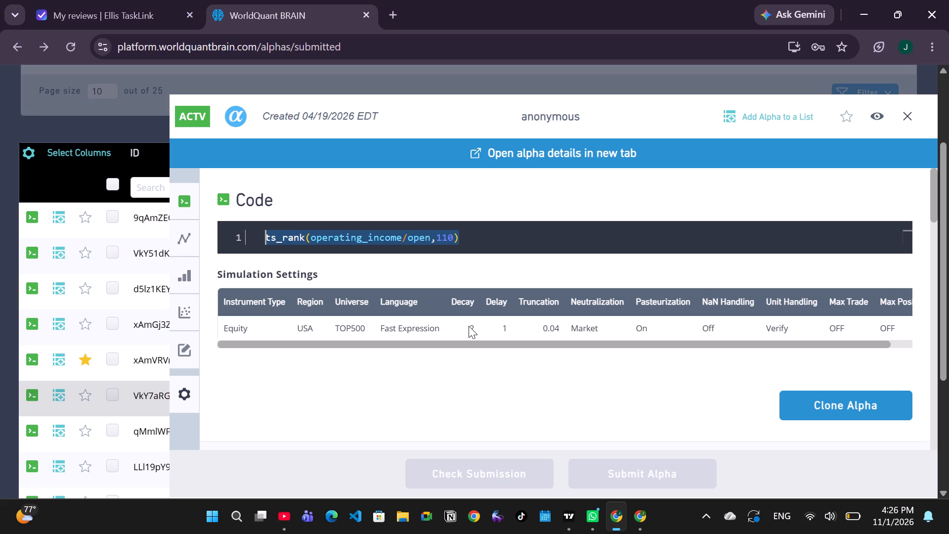
{"action": "left_click_drag", "start_coordinate": [469, 326], "coordinate": [468, 331]}
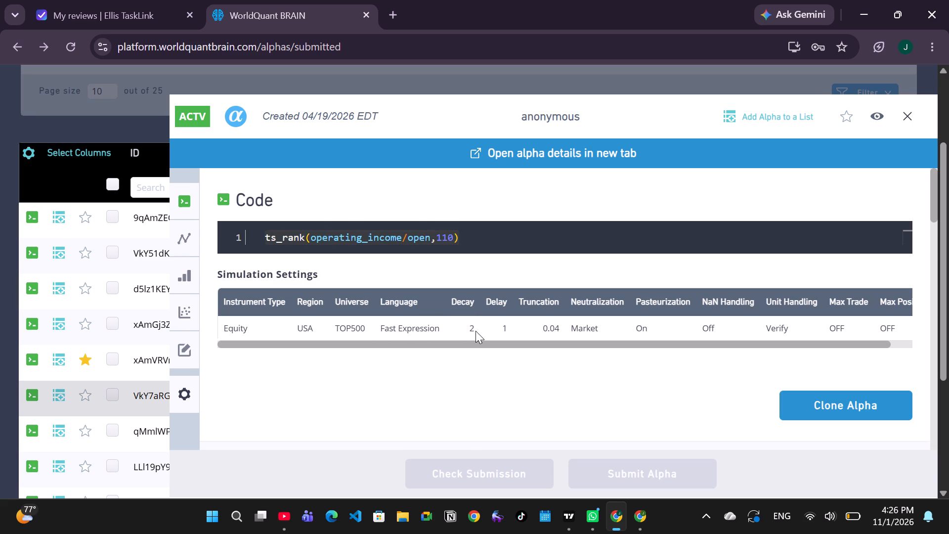
{"action": "left_click", "coordinate": [874, 17]}
{"action": "left_click", "coordinate": [197, 361]}
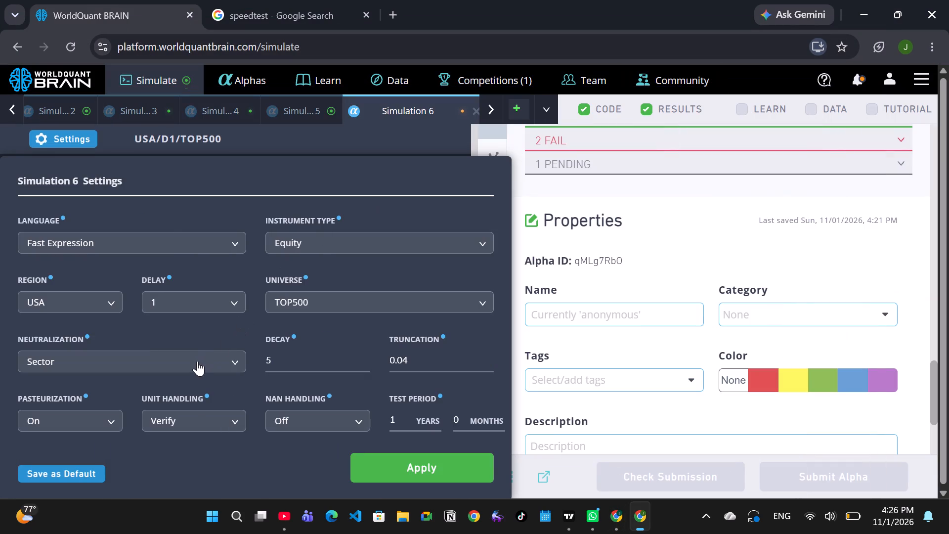
{"action": "left_click", "coordinate": [61, 410]}
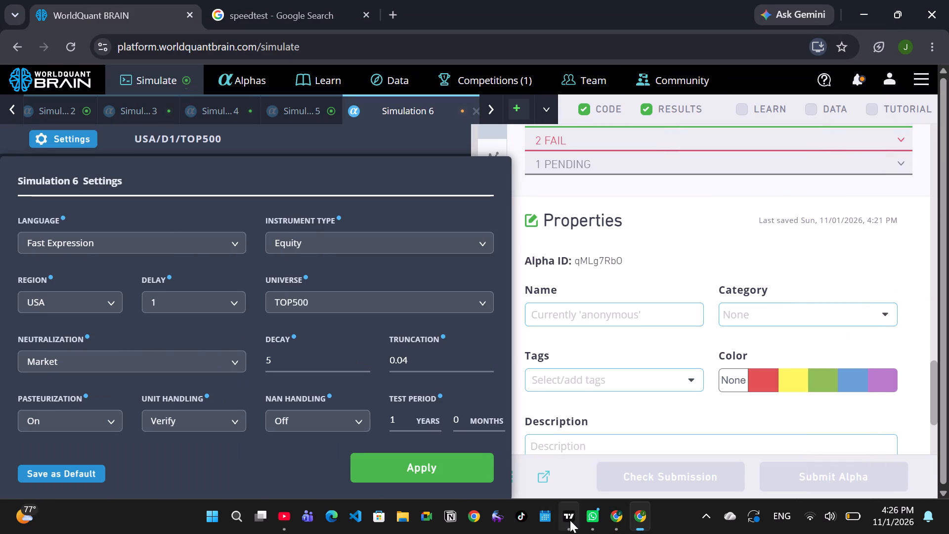
Compare with alpha VkY7aRGw's settings again, set Simulation 6's decay to 2, apply the settings and run the simulation.
{"action": "left_click", "coordinate": [607, 524]}
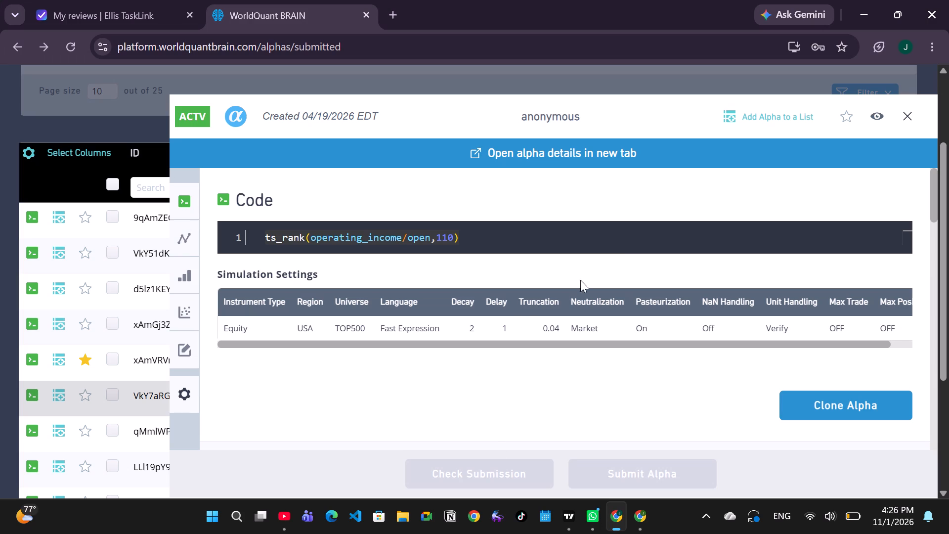
{"action": "left_click", "coordinate": [873, 5]}
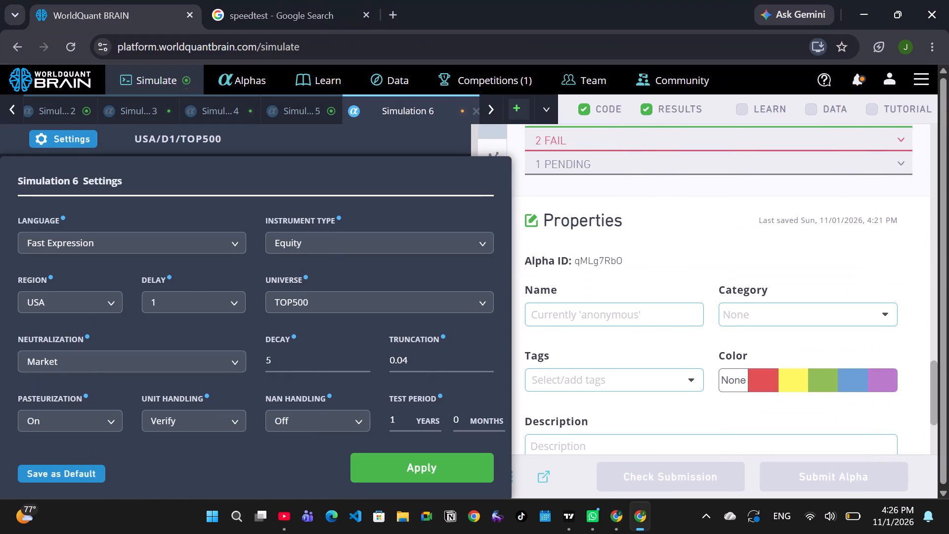
{"action": "left_click", "coordinate": [291, 358]}
{"action": "key", "text": "BackSpace"}
{"action": "key", "text": "2"}
{"action": "left_click", "coordinate": [456, 473]}
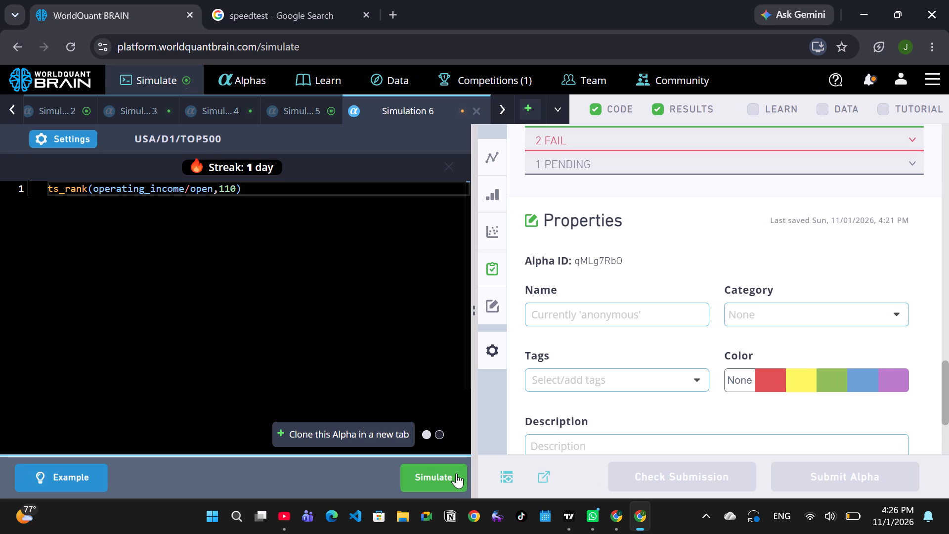
{"action": "left_click", "coordinate": [456, 473]}
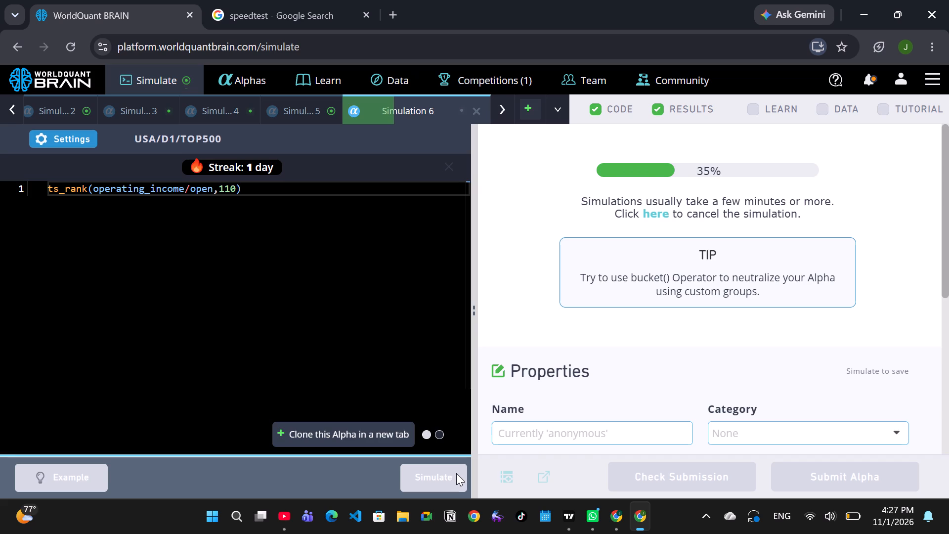
Open Simulation 5, show its test period, review the IS summary and testing status, and submit the alpha.
{"action": "left_click", "coordinate": [315, 109]}
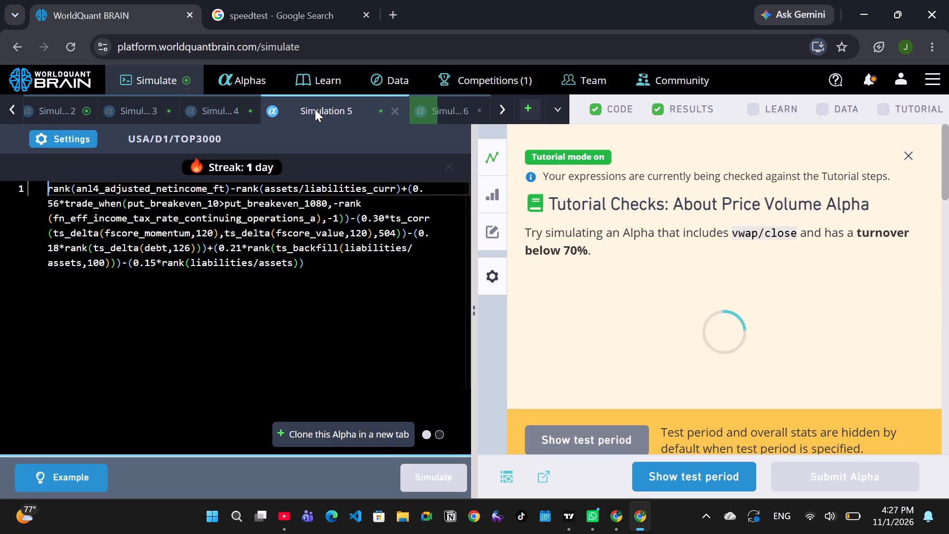
{"action": "left_click", "coordinate": [669, 469]}
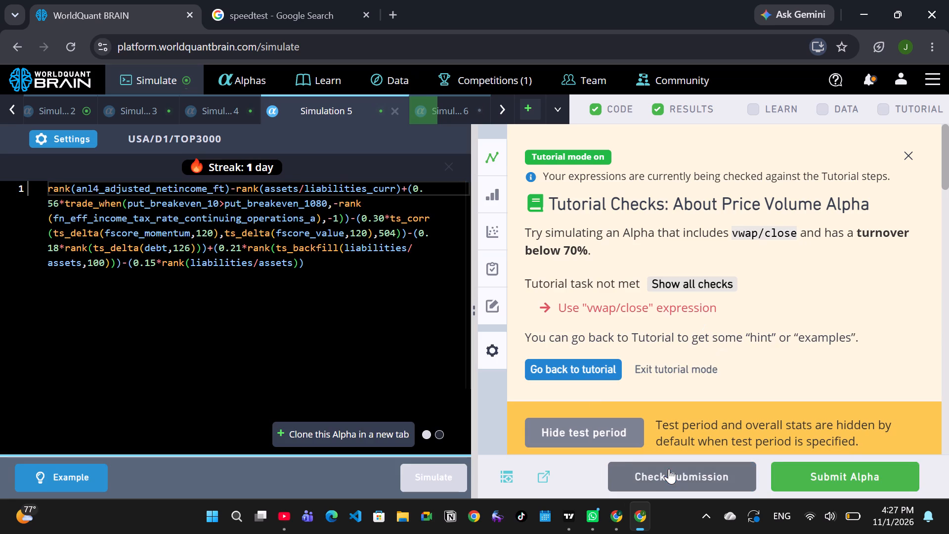
{"action": "scroll", "coordinate": [738, 368], "scroll_direction": "down", "scroll_amount": 4}
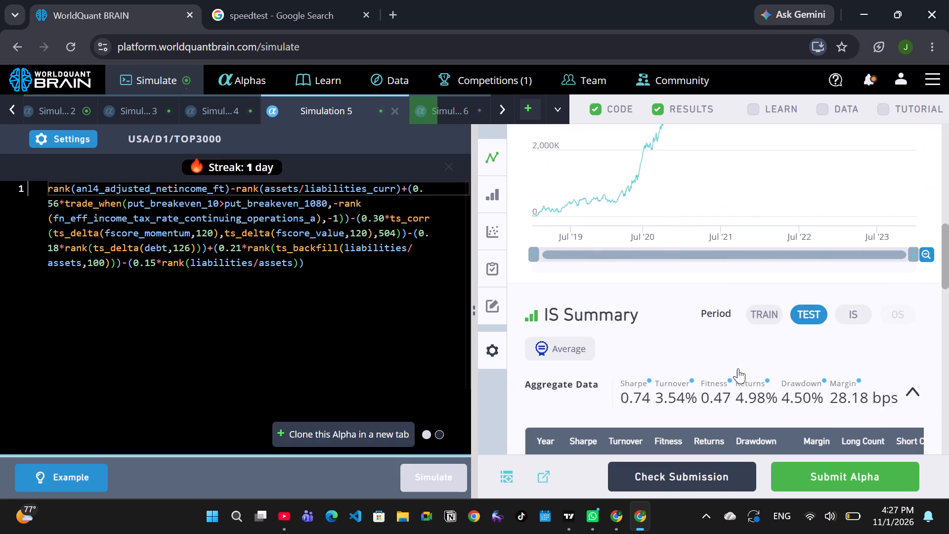
{"action": "scroll", "coordinate": [738, 368], "scroll_direction": "down", "scroll_amount": 4}
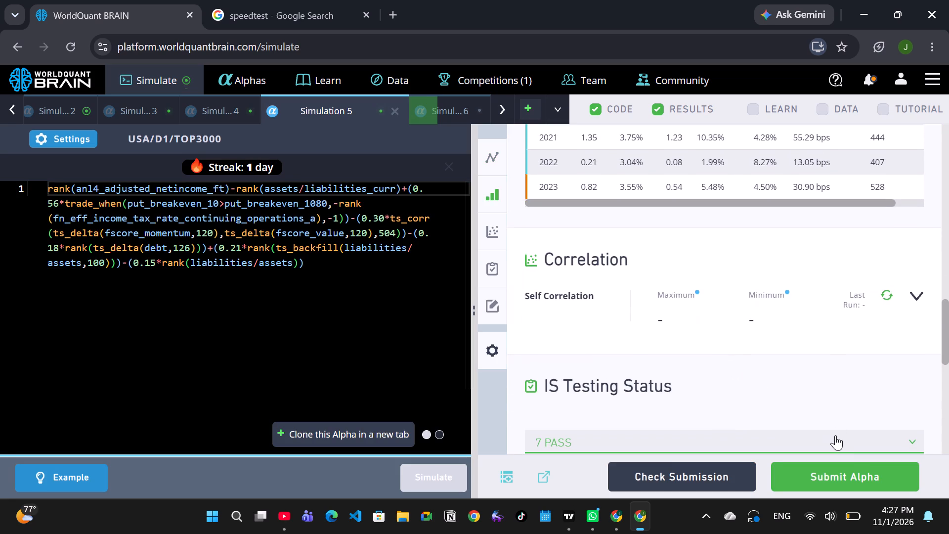
{"action": "scroll", "coordinate": [835, 435], "scroll_direction": "down", "scroll_amount": 1}
{"action": "left_click", "coordinate": [833, 475]}
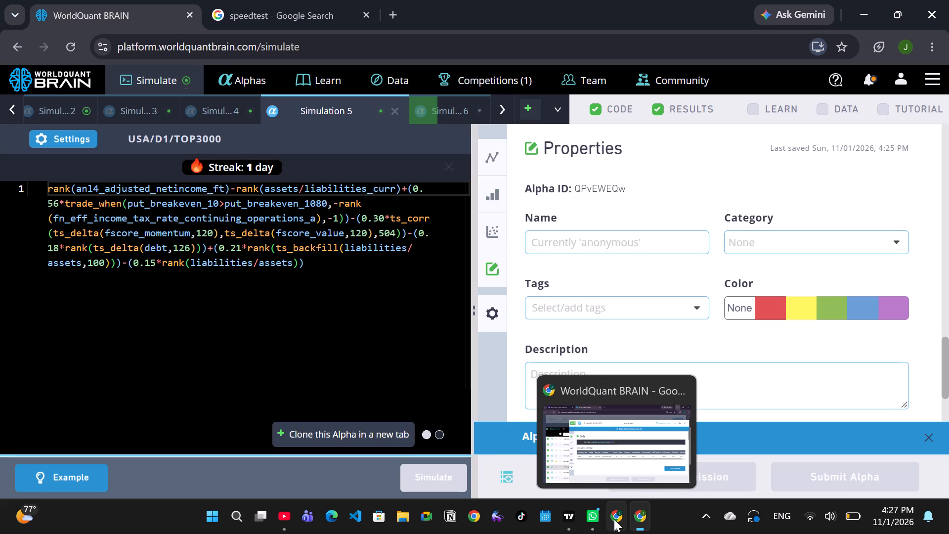
Switch to YouTube, rewind the song Mbaika to about its midpoint and return to the simulations window.
{"action": "left_click", "coordinate": [283, 519]}
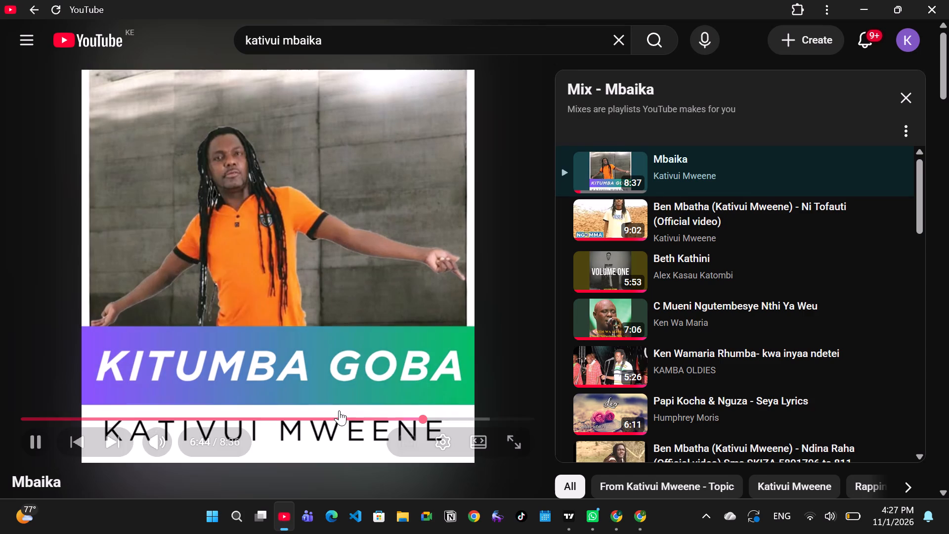
{"action": "left_click", "coordinate": [281, 419]}
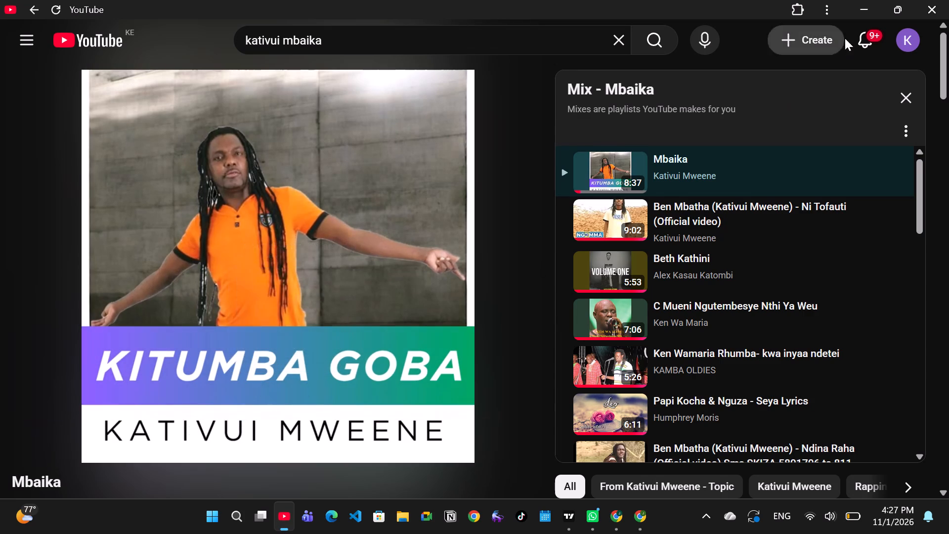
{"action": "left_click", "coordinate": [863, 2]}
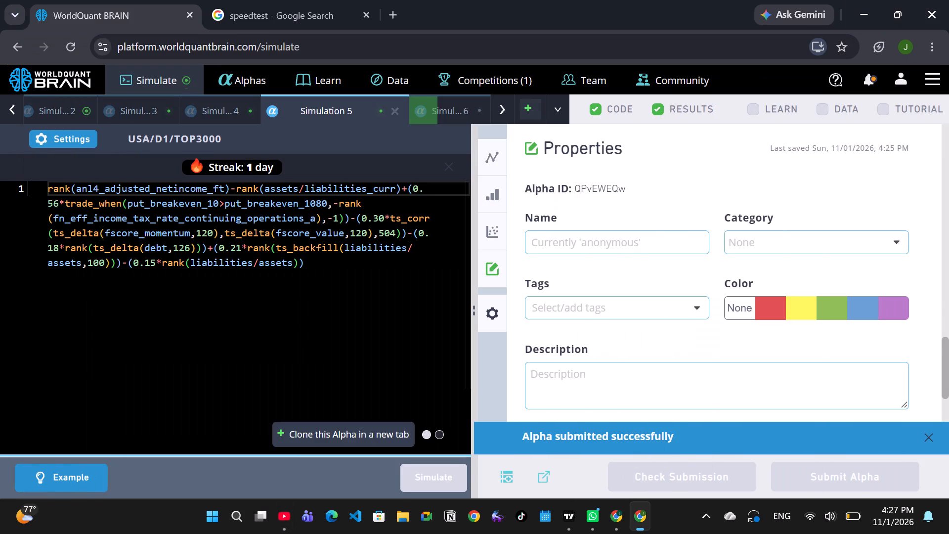
Set Simulation 4's decay to 19, apply the settings and run the simulation.
{"action": "left_click", "coordinate": [224, 116]}
{"action": "left_click", "coordinate": [75, 140]}
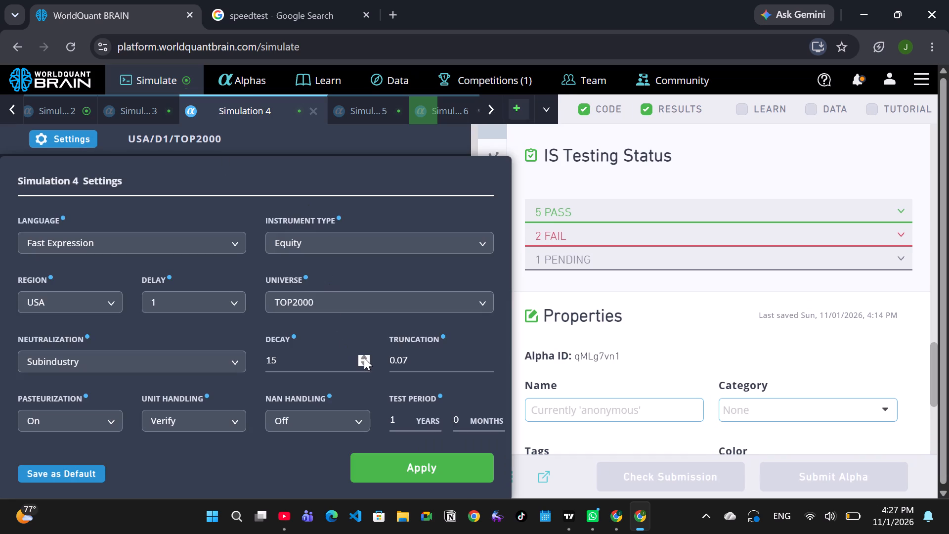
{"action": "triple_click", "coordinate": [364, 357]}
{"action": "left_click", "coordinate": [364, 357]}
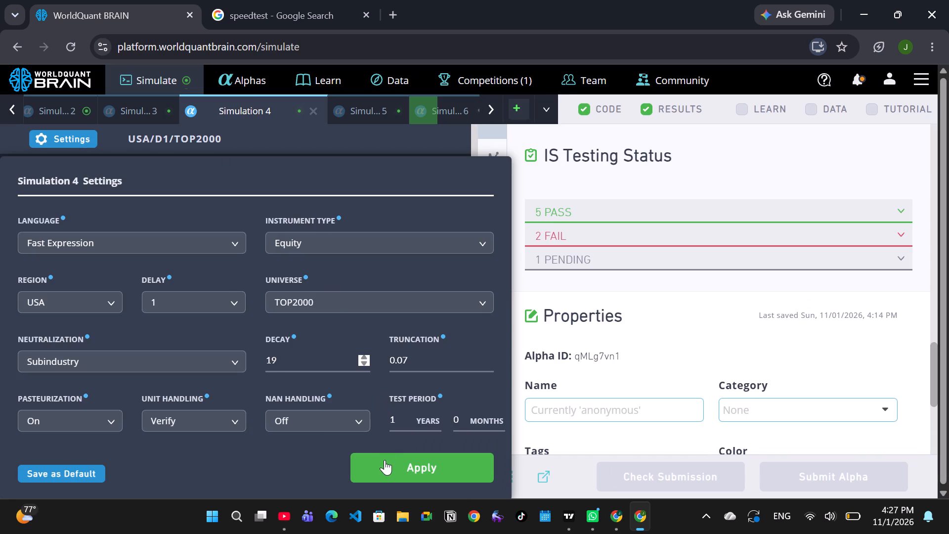
{"action": "left_click", "coordinate": [384, 466]}
{"action": "left_click", "coordinate": [434, 473]}
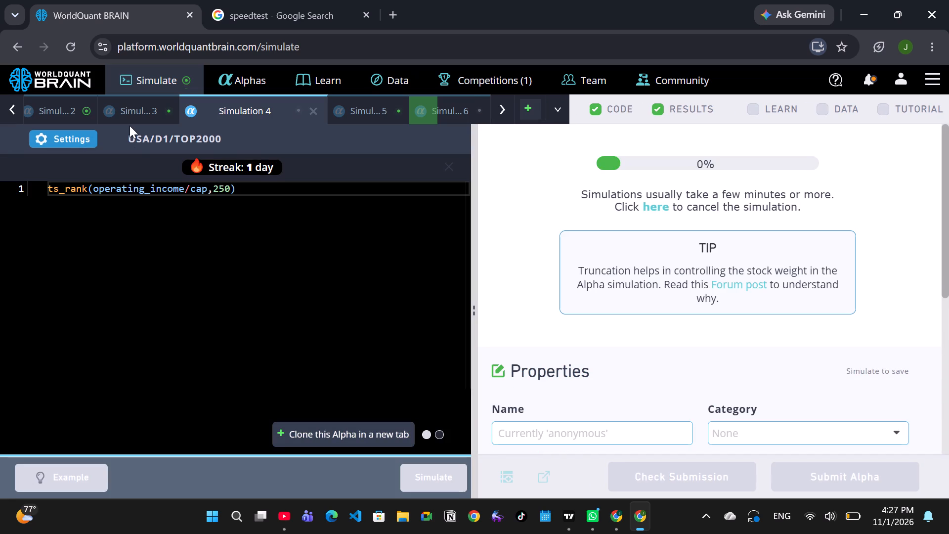
Set Simulation 3's neutralization to Industry, apply the settings and run the simulation.
{"action": "left_click", "coordinate": [142, 116]}
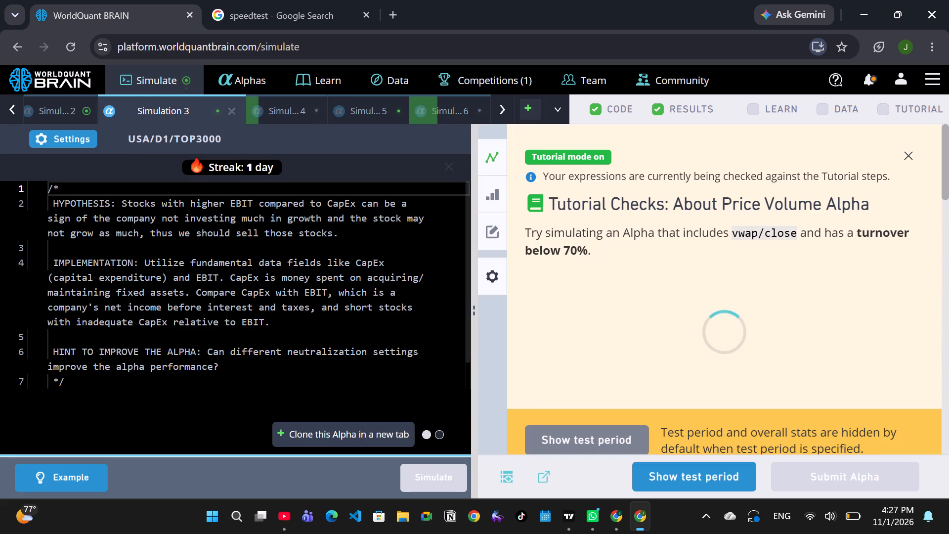
{"action": "left_click", "coordinate": [79, 134]}
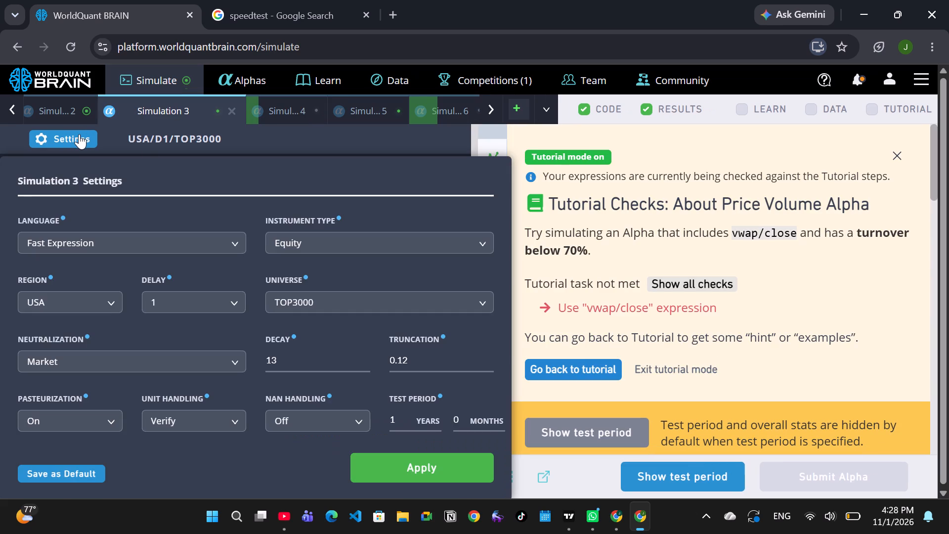
{"action": "left_click", "coordinate": [239, 367]}
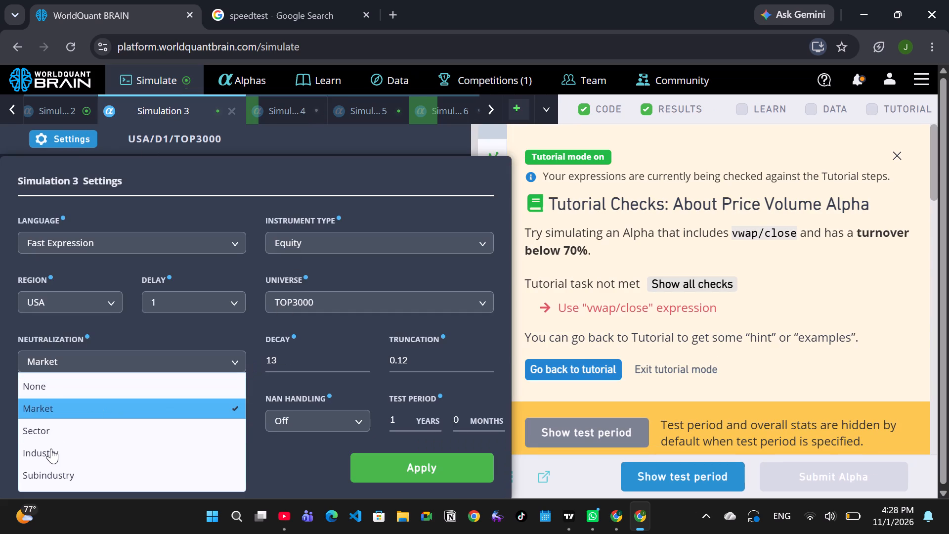
{"action": "left_click", "coordinate": [50, 449]}
{"action": "left_click", "coordinate": [368, 477]}
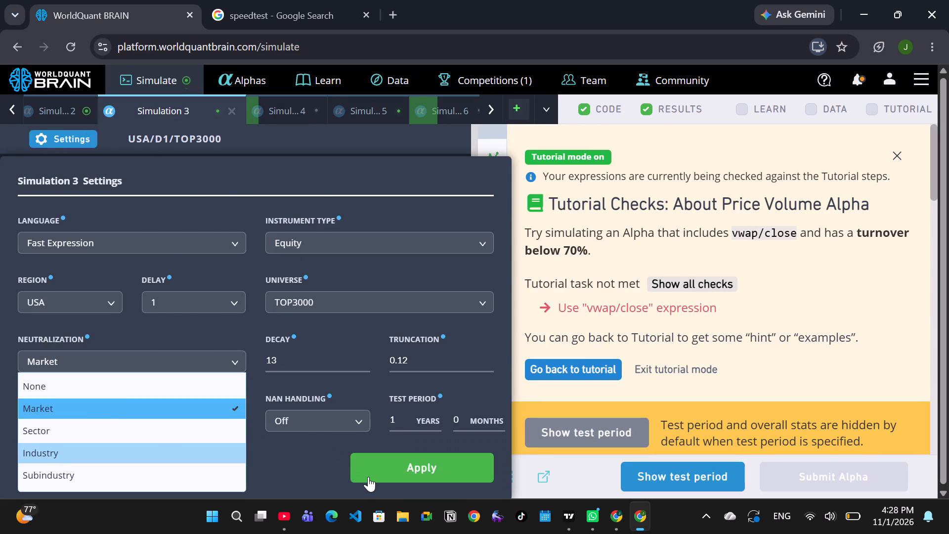
{"action": "left_click", "coordinate": [431, 487]}
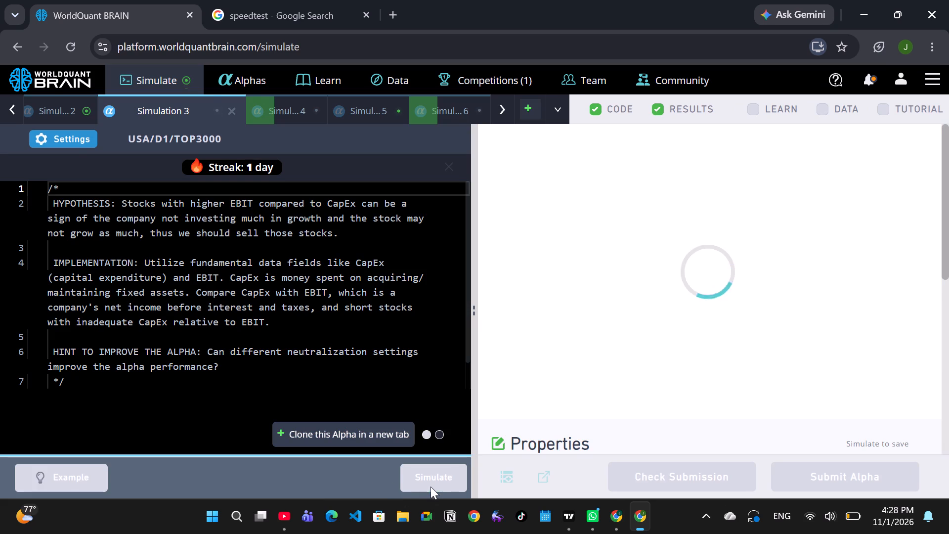
Set Simulation 2's neutralization to Market and its decay to 18, and apply the settings.
{"action": "left_click", "coordinate": [59, 100]}
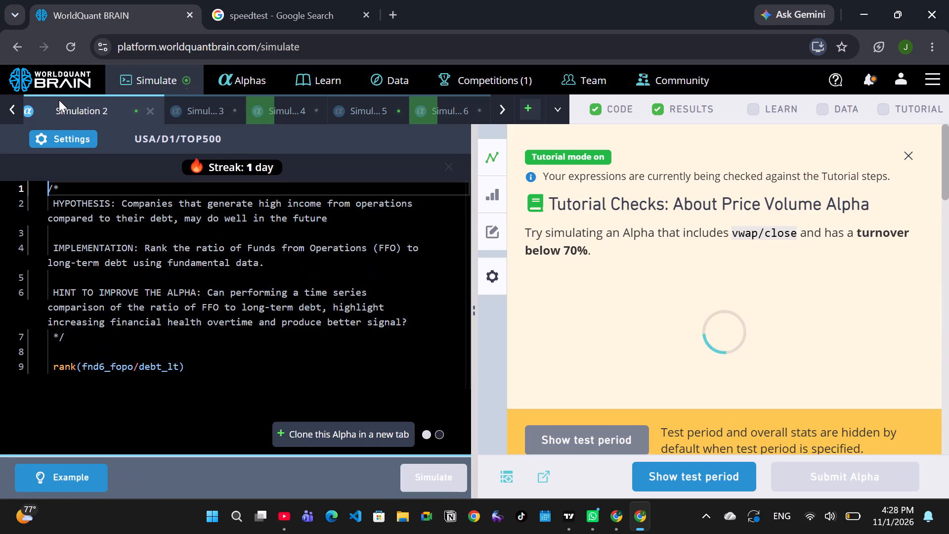
{"action": "left_click", "coordinate": [57, 136]}
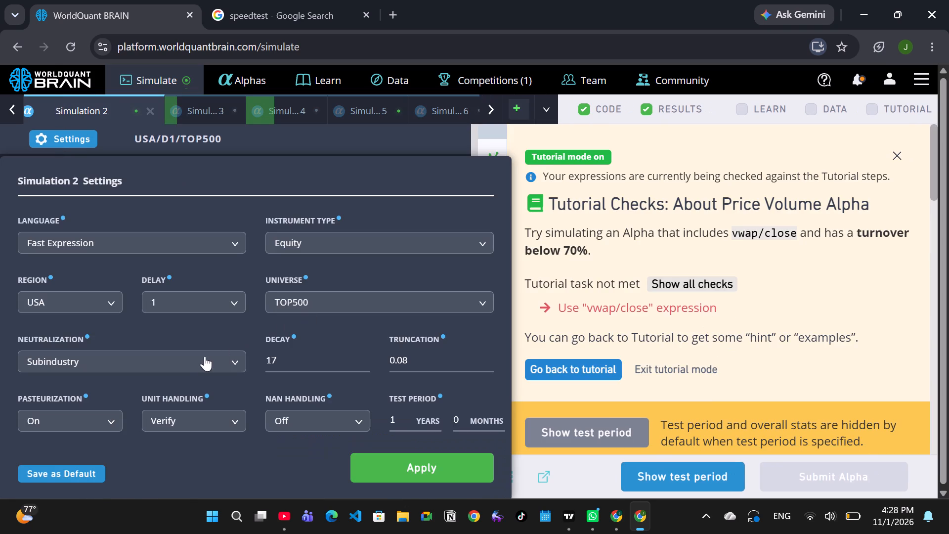
{"action": "left_click", "coordinate": [191, 368]}
{"action": "left_click", "coordinate": [76, 418]}
{"action": "double_click", "coordinate": [366, 358]}
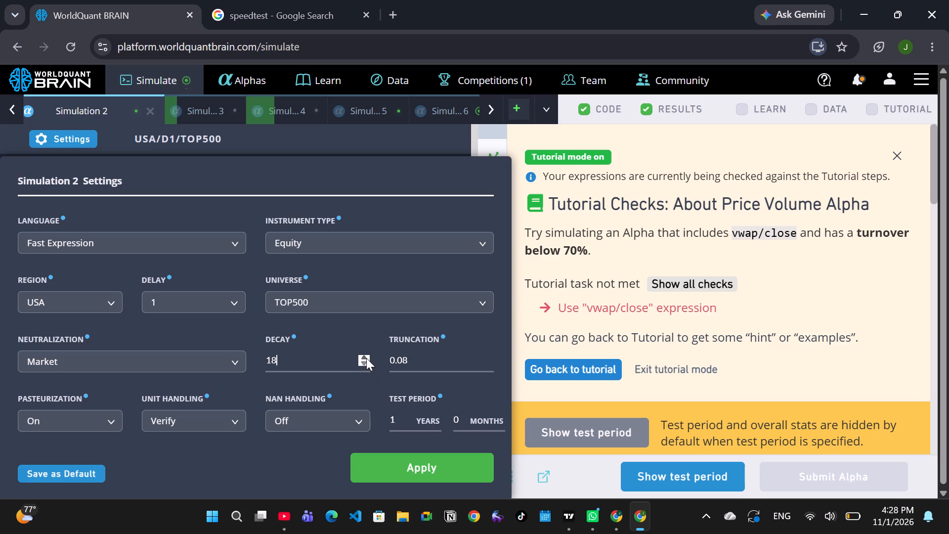
{"action": "left_click", "coordinate": [422, 480]}
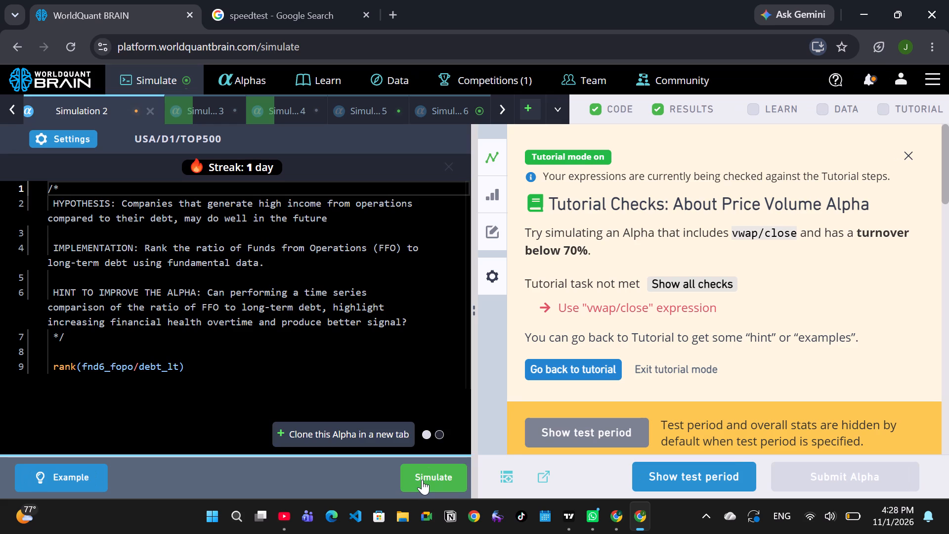
Open Simulation 6, show its test period and submit the alpha.
{"action": "left_click", "coordinate": [430, 102]}
{"action": "left_click", "coordinate": [684, 478]}
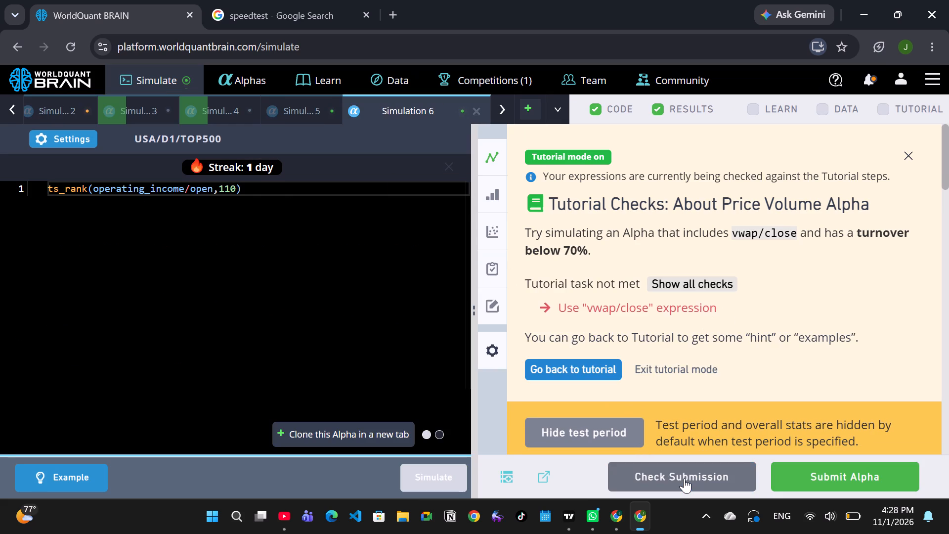
{"action": "left_click", "coordinate": [805, 477]}
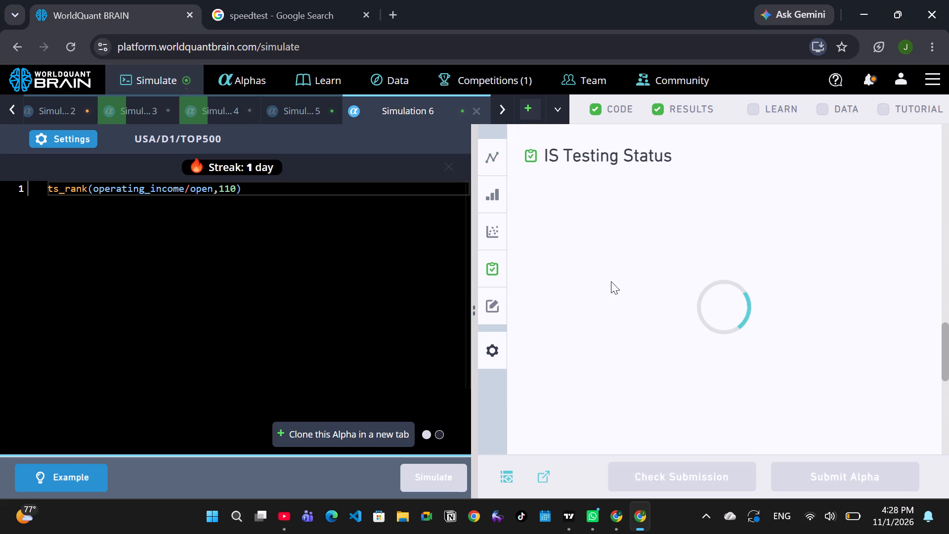
Switch to the submitted alphas window, mark alpha VkY7aRGw as a favourite and close the open alpha details.
{"action": "left_click", "coordinate": [624, 528]}
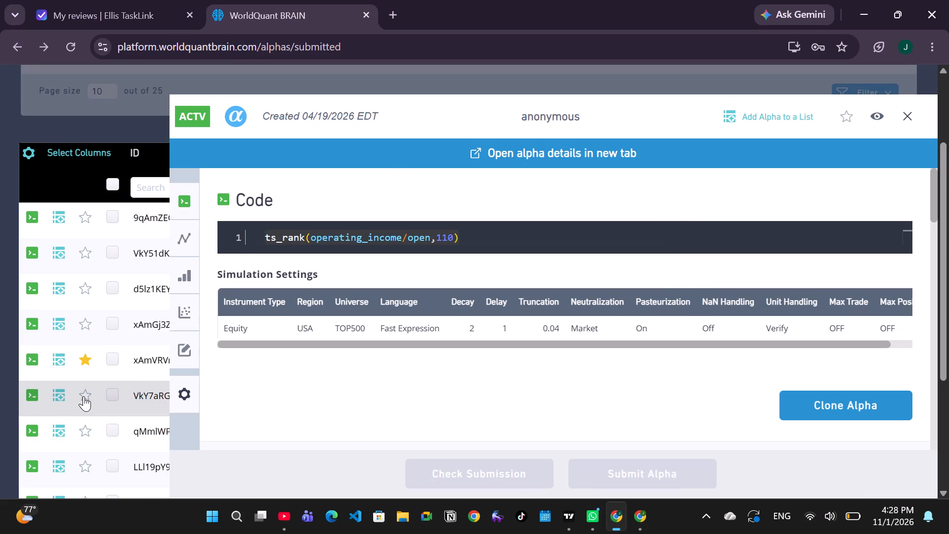
{"action": "left_click", "coordinate": [86, 396]}
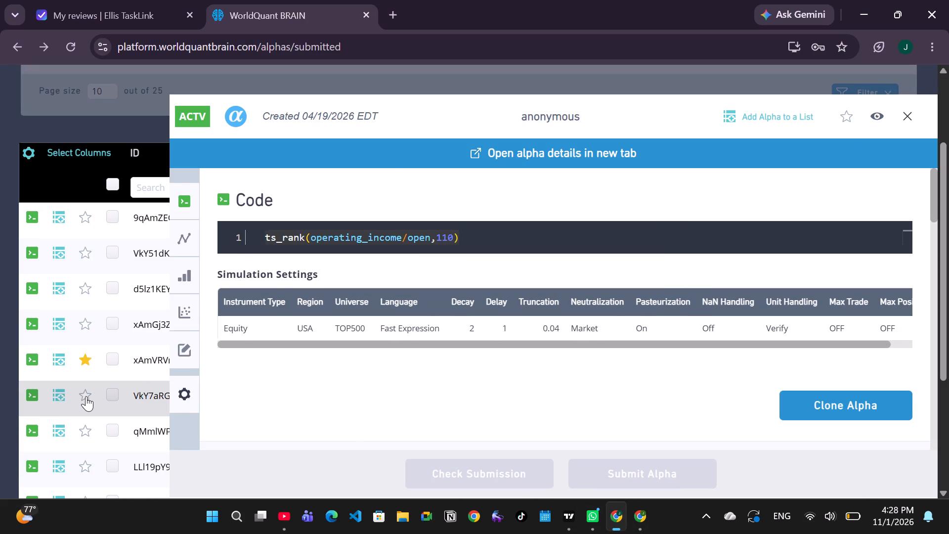
{"action": "left_click", "coordinate": [86, 396]}
{"action": "left_click", "coordinate": [86, 396]}
{"action": "left_click", "coordinate": [907, 119]}
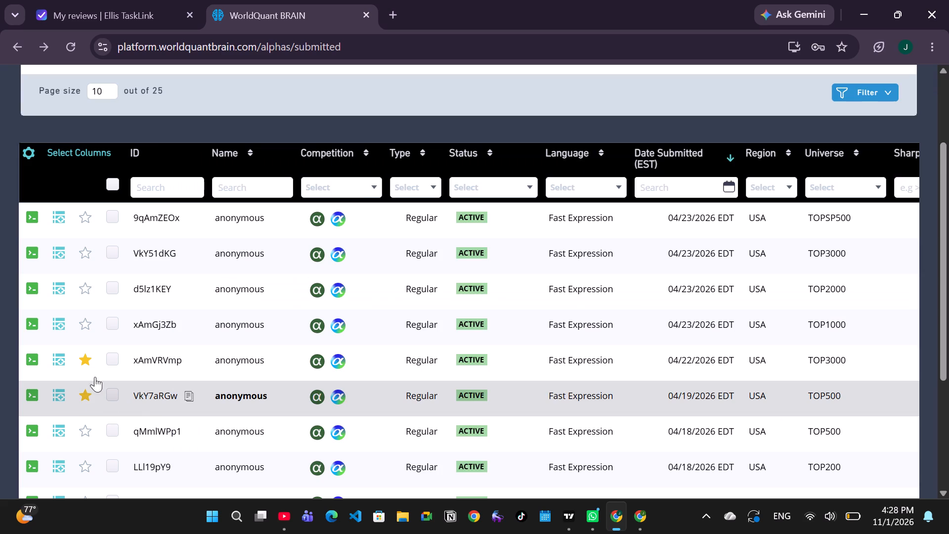
Review the code and settings of submitted alphas xAmGj3Zb and d5lz1KEY, and mark xAmGj3Zb as a favourite.
{"action": "double_click", "coordinate": [440, 322]}
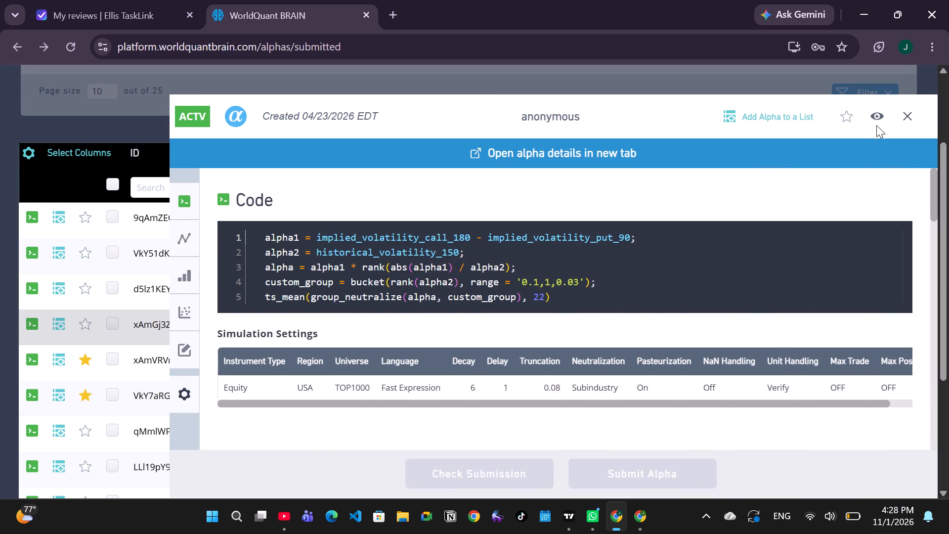
{"action": "left_click", "coordinate": [908, 116]}
{"action": "left_click_drag", "start_coordinate": [908, 116], "coordinate": [182, 287]}
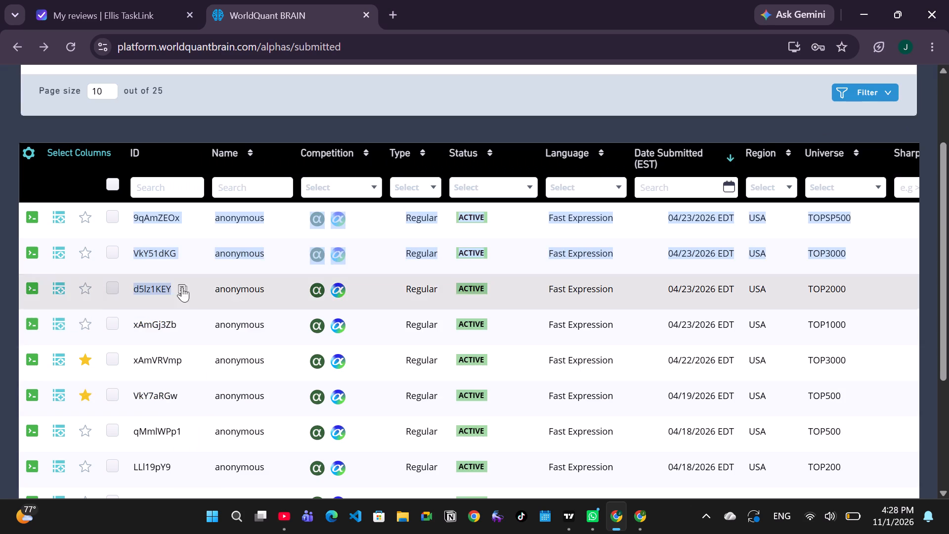
{"action": "left_click_drag", "start_coordinate": [182, 287], "coordinate": [80, 329]}
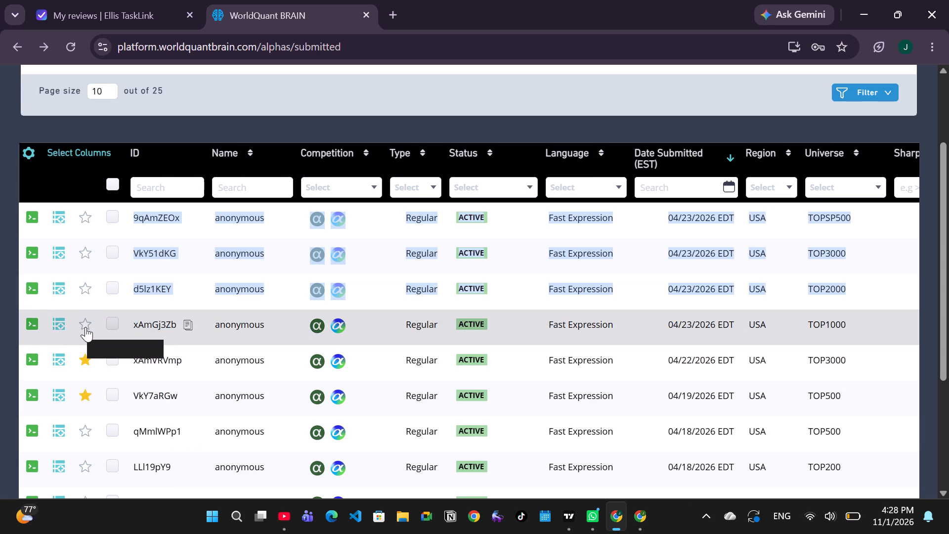
{"action": "left_click", "coordinate": [87, 326]}
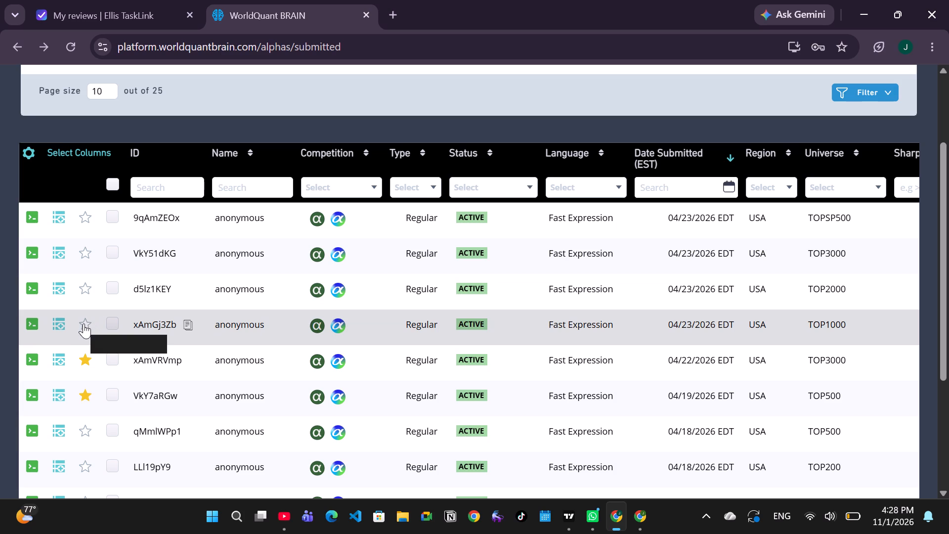
{"action": "left_click", "coordinate": [84, 323]}
{"action": "left_click", "coordinate": [84, 324]}
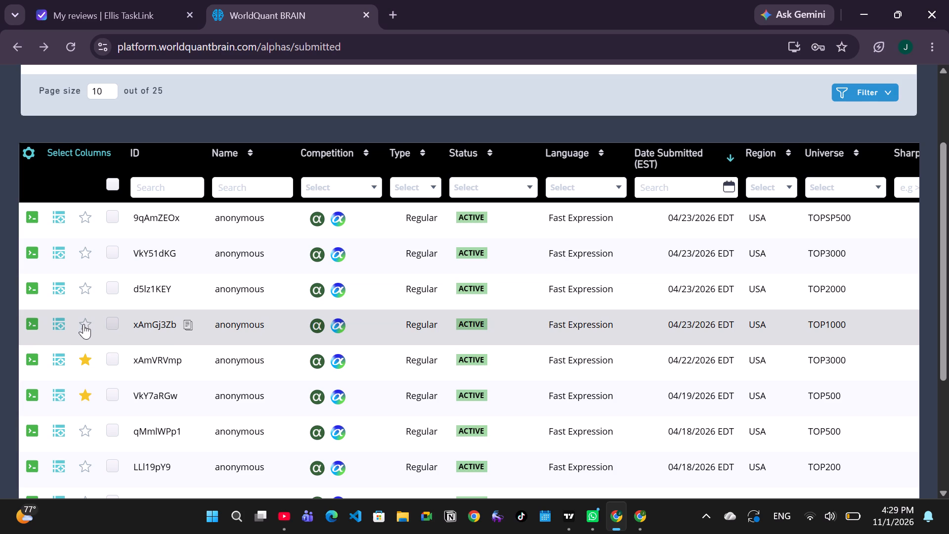
{"action": "scroll", "coordinate": [518, 385], "scroll_direction": "down", "scroll_amount": 1}
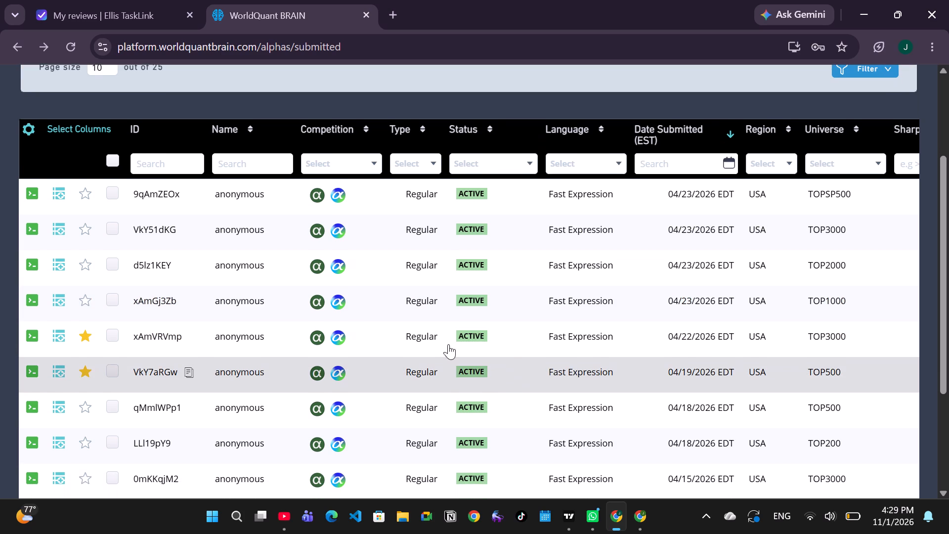
{"action": "double_click", "coordinate": [535, 274]}
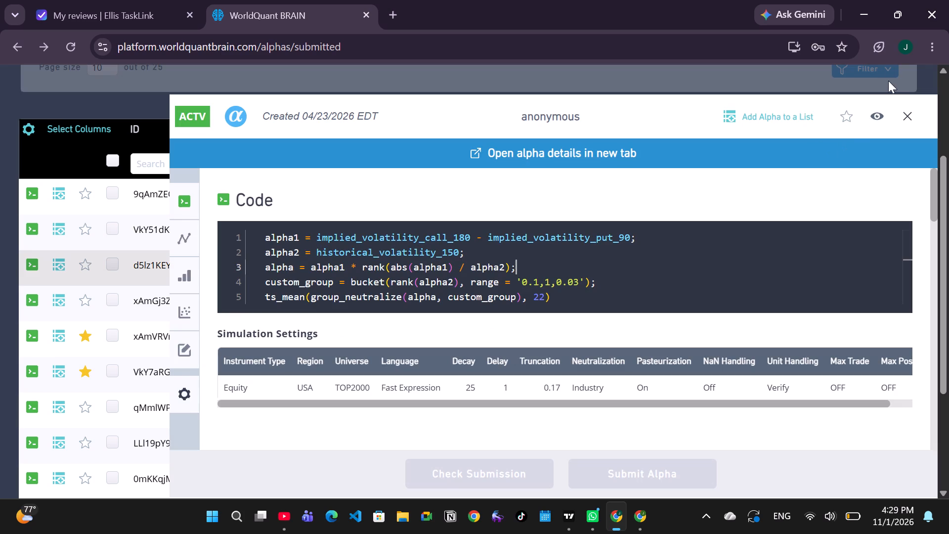
{"action": "left_click", "coordinate": [906, 111]}
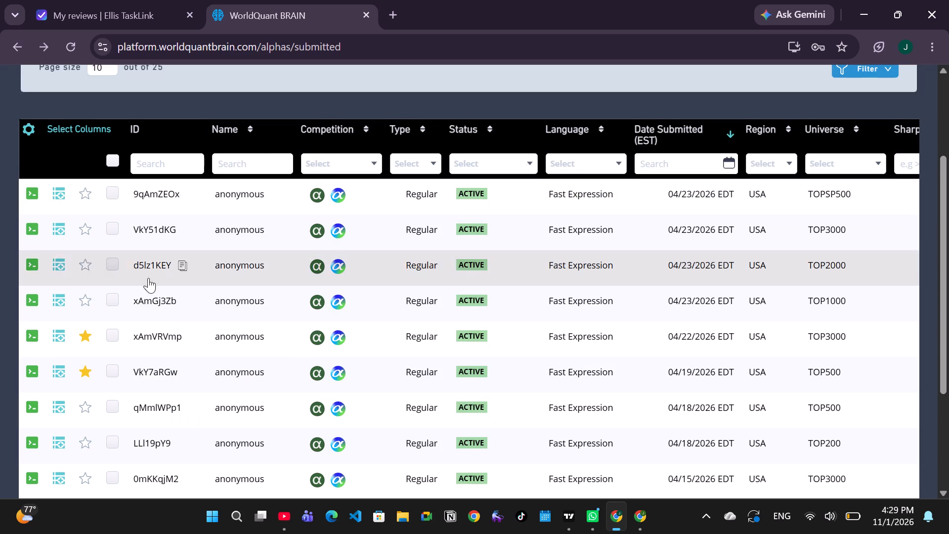
{"action": "left_click", "coordinate": [84, 303]}
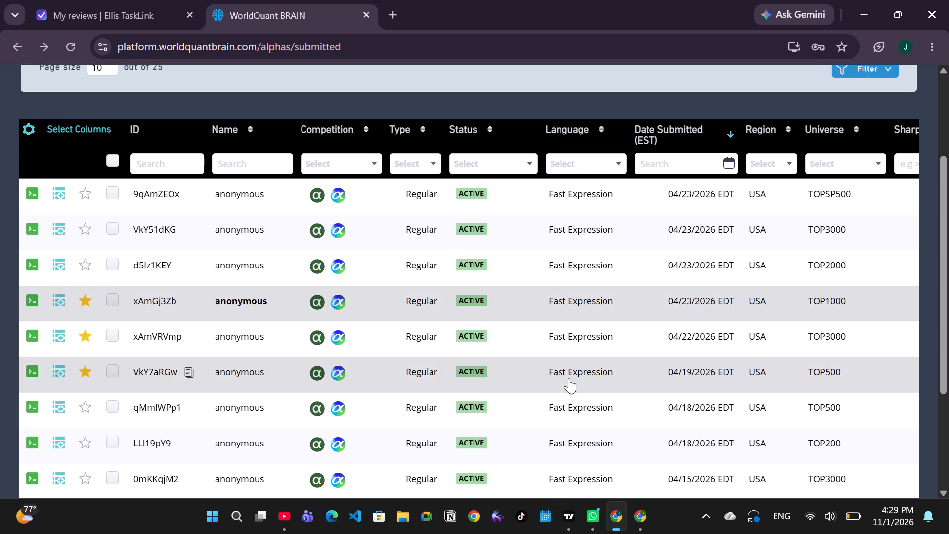
Review the code and simulation settings of submitted alpha qMmlWPp1 and close its details.
{"action": "double_click", "coordinate": [546, 407]}
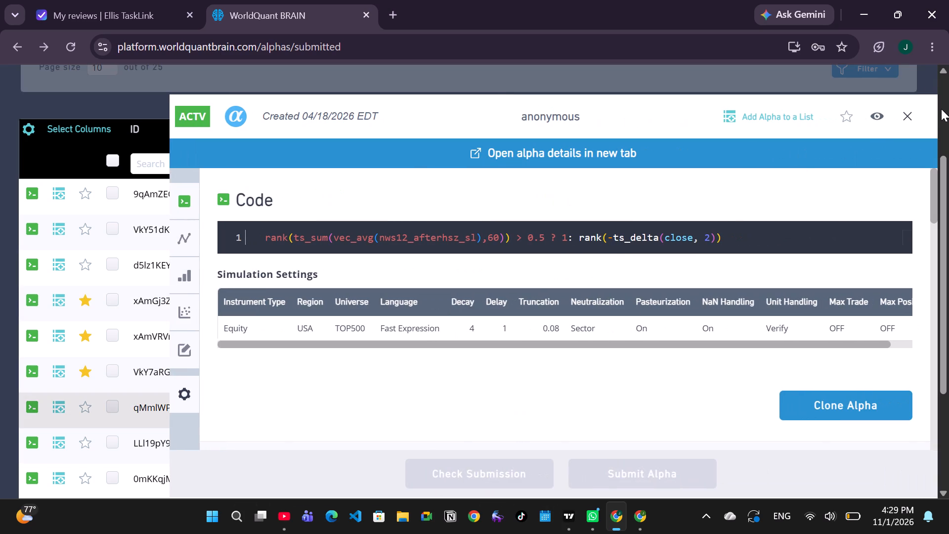
{"action": "left_click", "coordinate": [905, 112]}
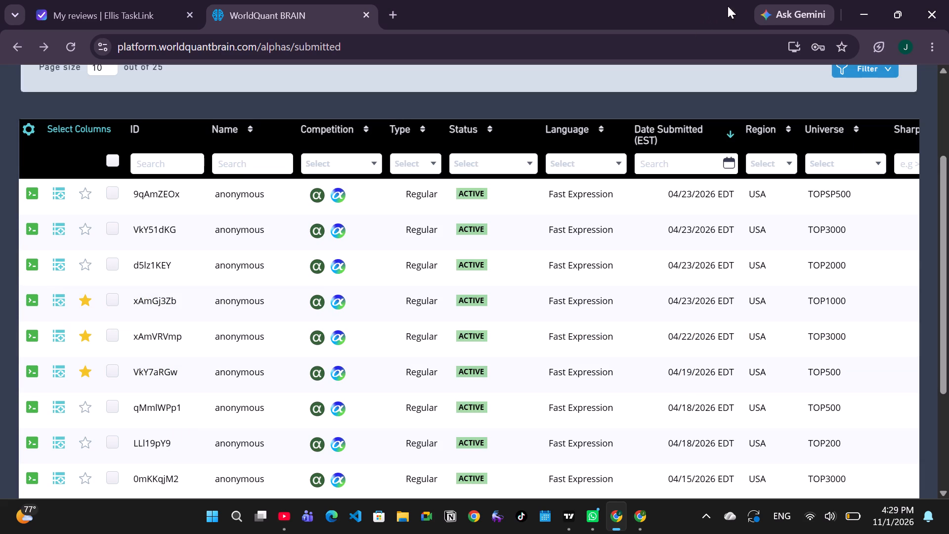
Switch to Ellis TaskLink, view its dashboard, and return through the submitted alphas to the simulations window.
{"action": "left_click", "coordinate": [163, 8]}
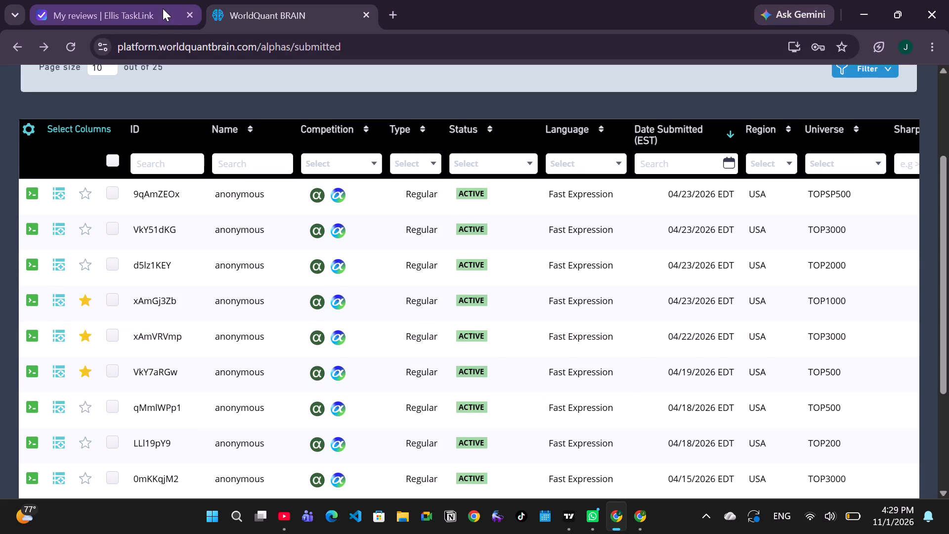
{"action": "scroll", "coordinate": [401, 245], "scroll_direction": "up", "scroll_amount": 10}
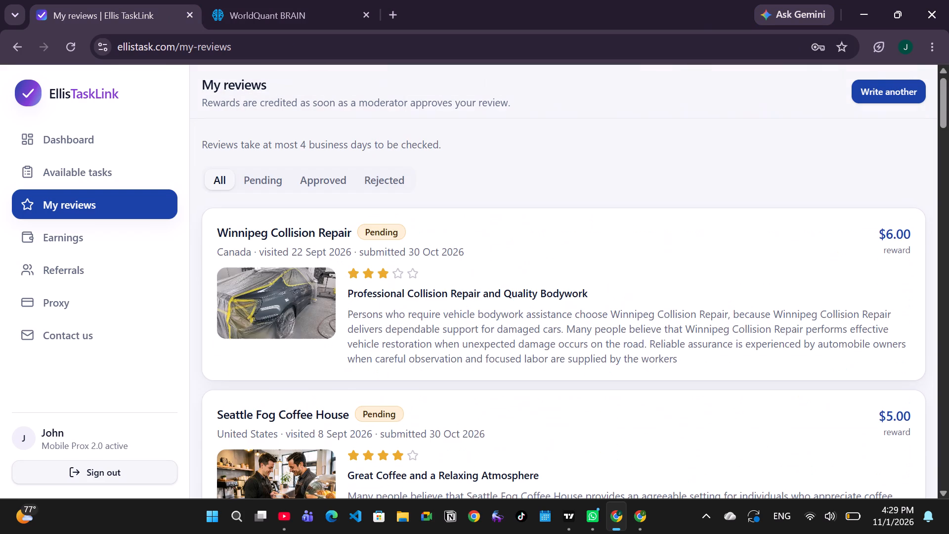
{"action": "left_click", "coordinate": [100, 132]}
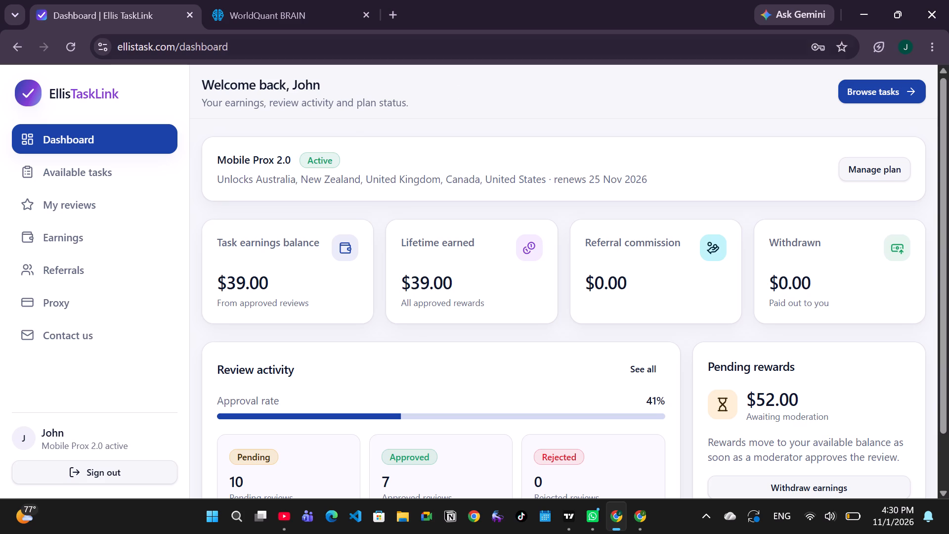
{"action": "left_click", "coordinate": [308, 10]}
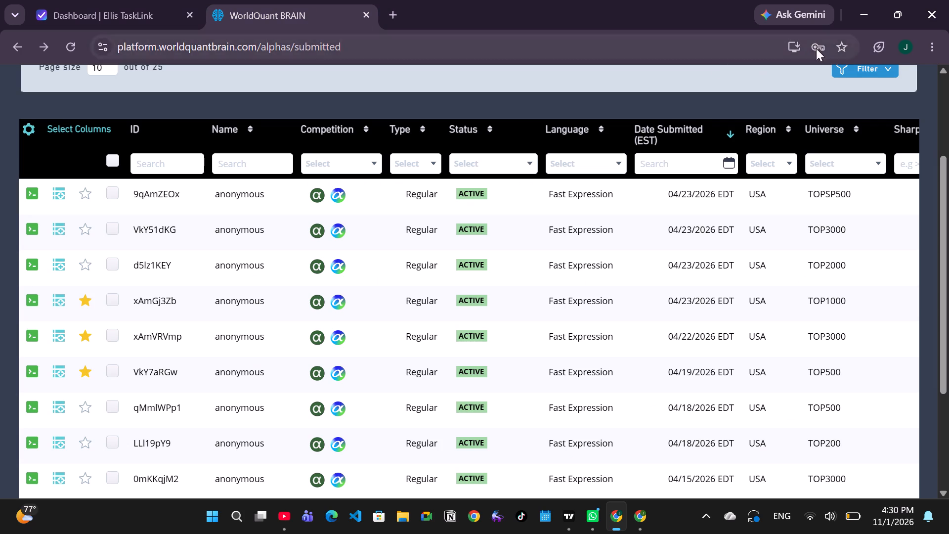
{"action": "left_click", "coordinate": [860, 0]}
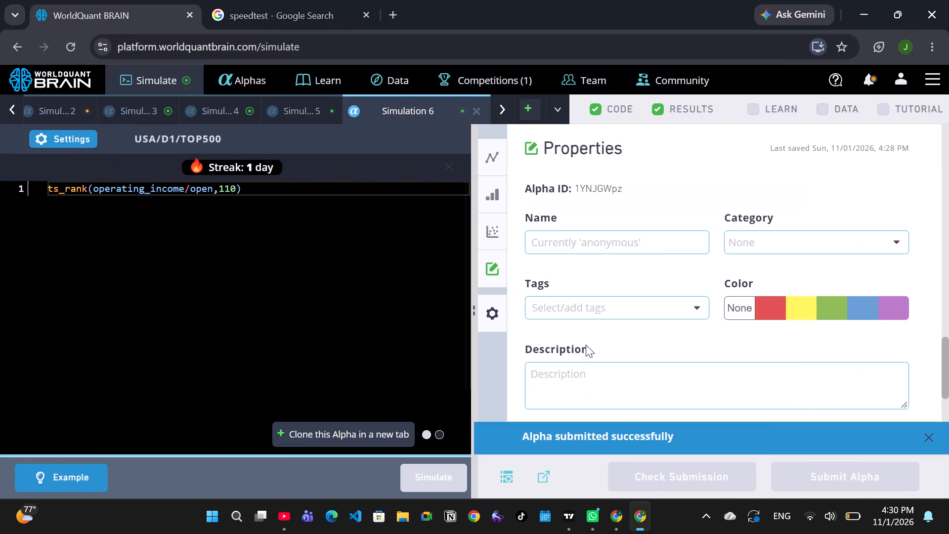
Look over the properties and simulation settings of the submitted Simulation 6.
{"action": "scroll", "coordinate": [645, 377], "scroll_direction": "down", "scroll_amount": 2}
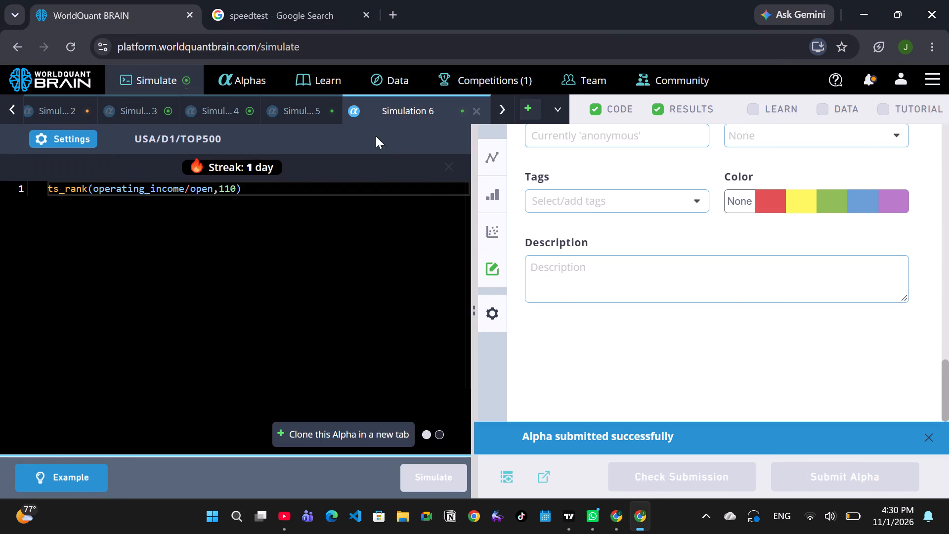
{"action": "left_click", "coordinate": [90, 144]}
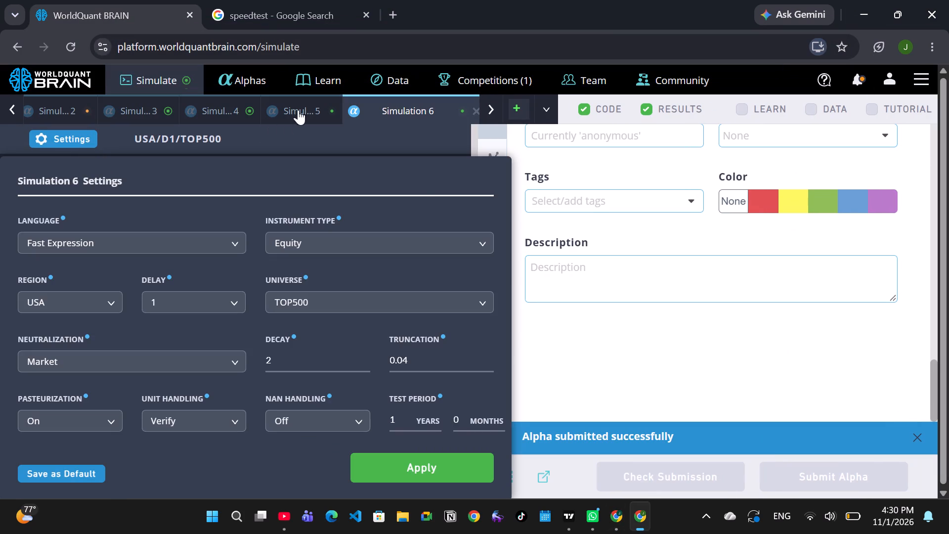
Set Simulation 5's decay to 12, apply the settings and run the simulation.
{"action": "left_click", "coordinate": [302, 108]}
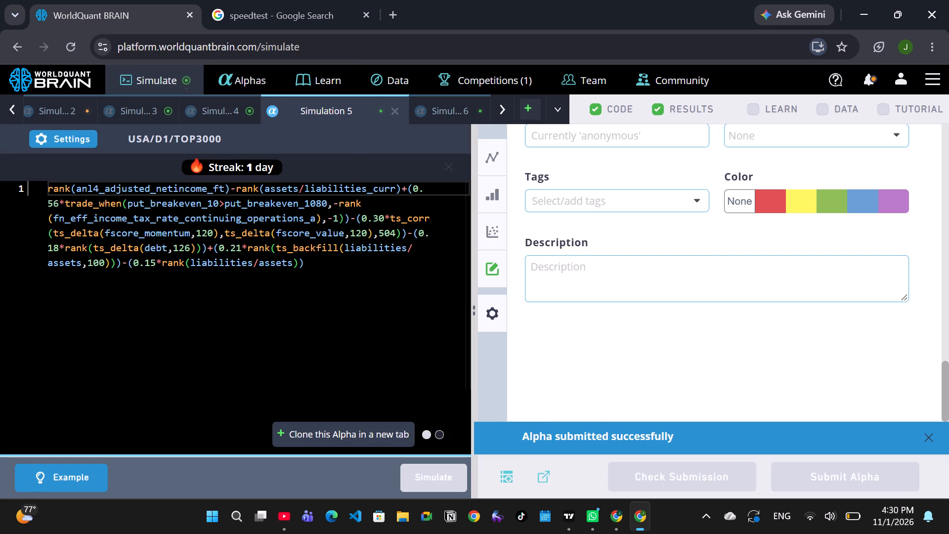
{"action": "left_click", "coordinate": [77, 145]}
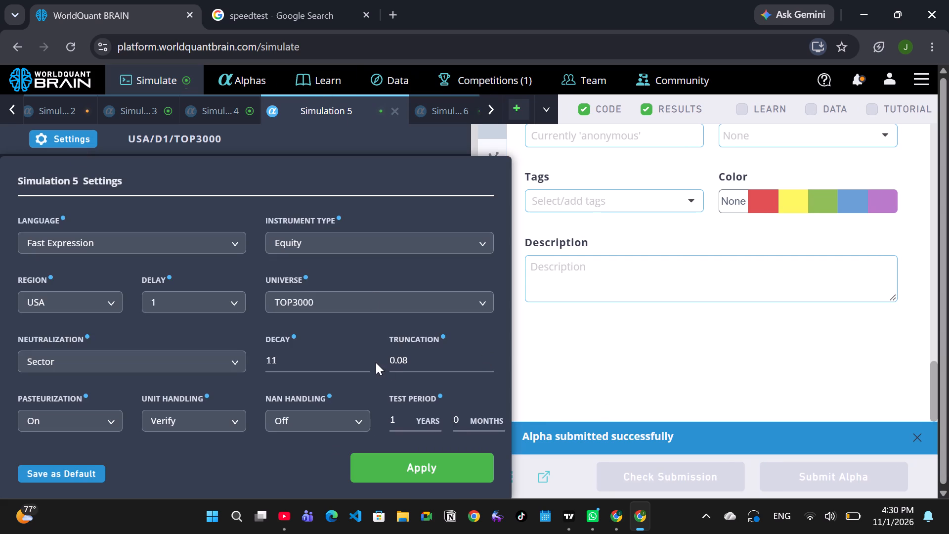
{"action": "left_click", "coordinate": [364, 357]}
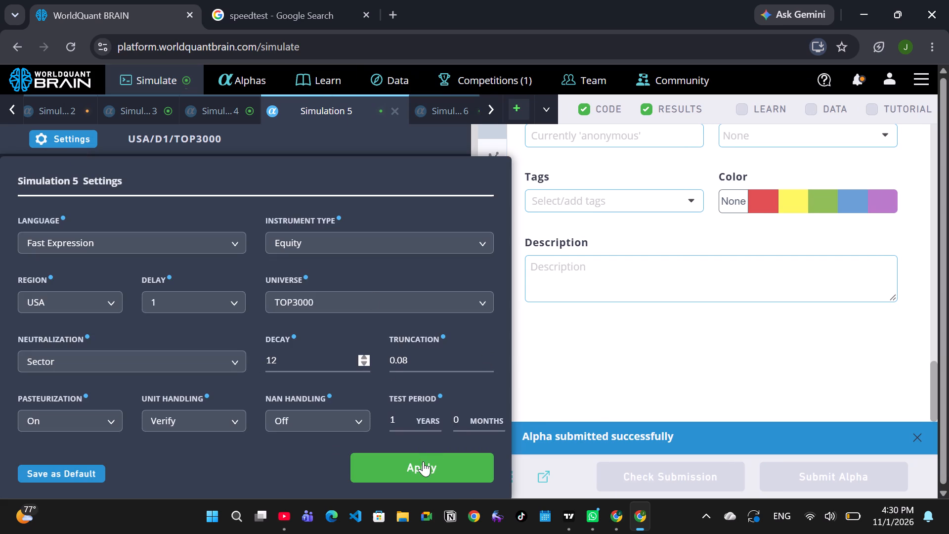
{"action": "left_click", "coordinate": [412, 471]}
{"action": "left_click", "coordinate": [444, 475]}
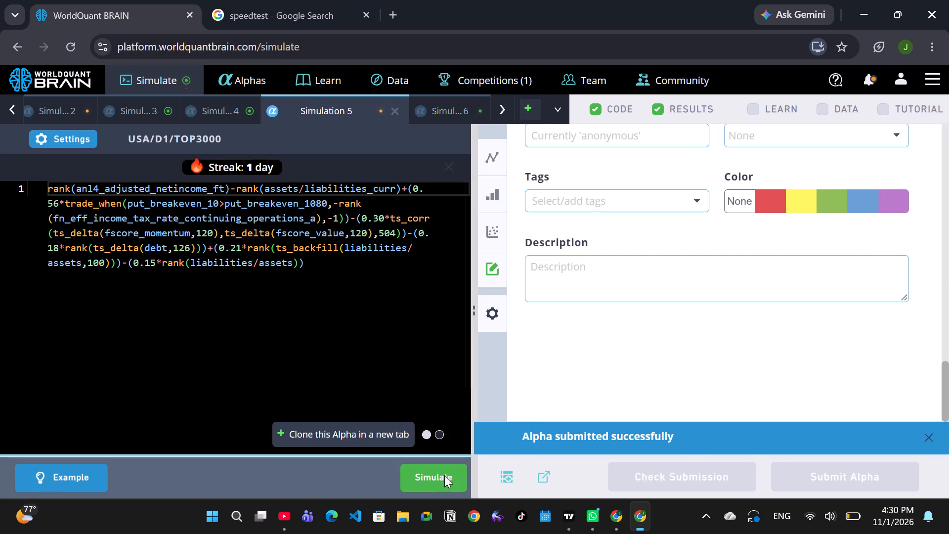
Switch to YouTube, skip the song Mbaika ahead to about 5:42, and return to the simulations window.
{"action": "left_click", "coordinate": [284, 524]}
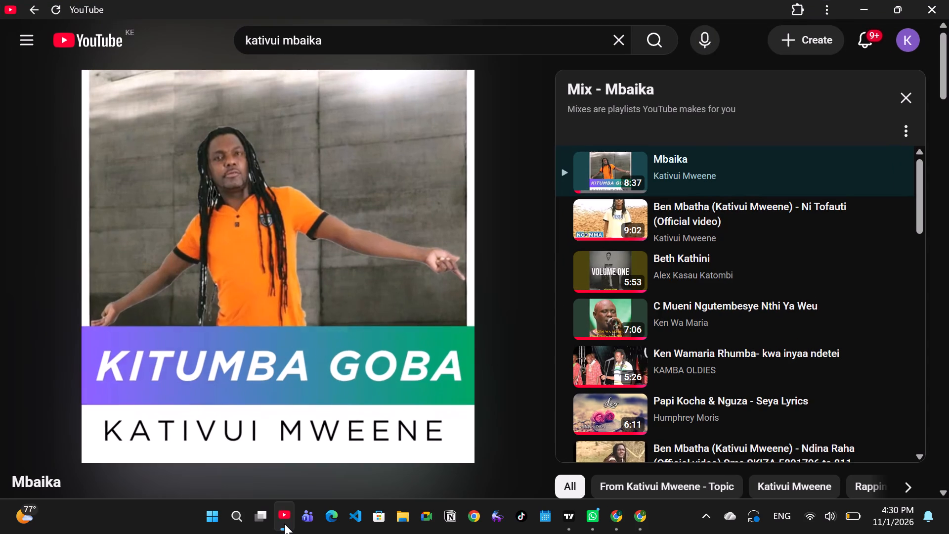
{"action": "left_click", "coordinate": [362, 416]}
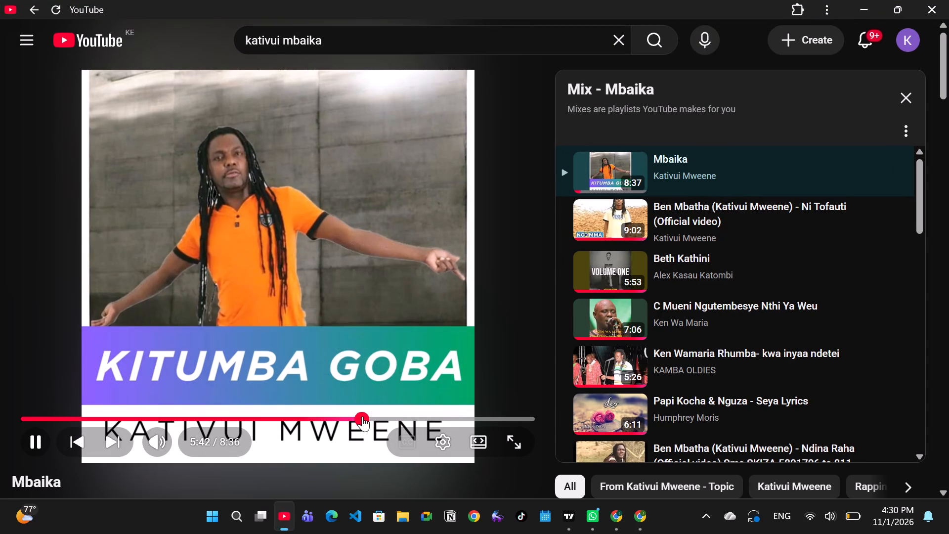
{"action": "left_click", "coordinate": [866, 14]}
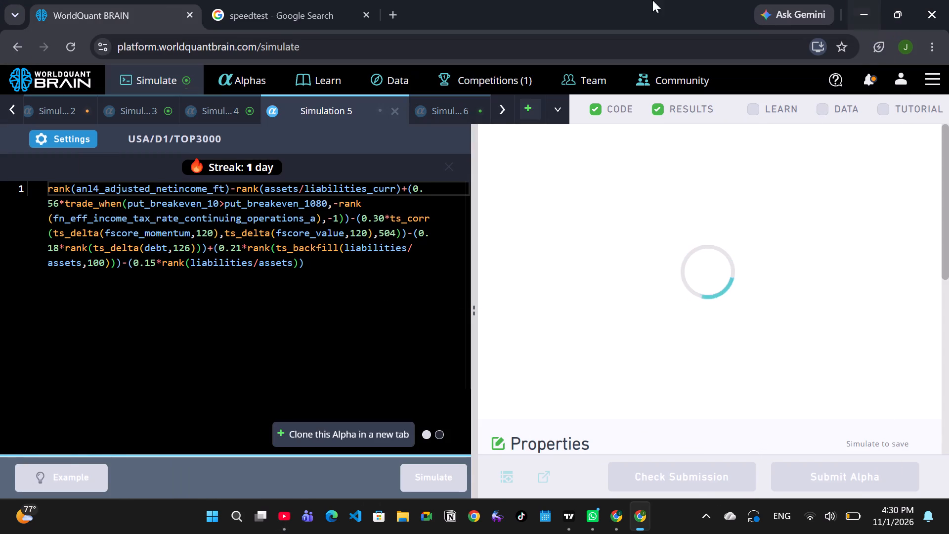
Run Simulation 2 with its existing rank(fnd6_fopo/debt_lt) expression.
{"action": "left_click", "coordinate": [71, 117]}
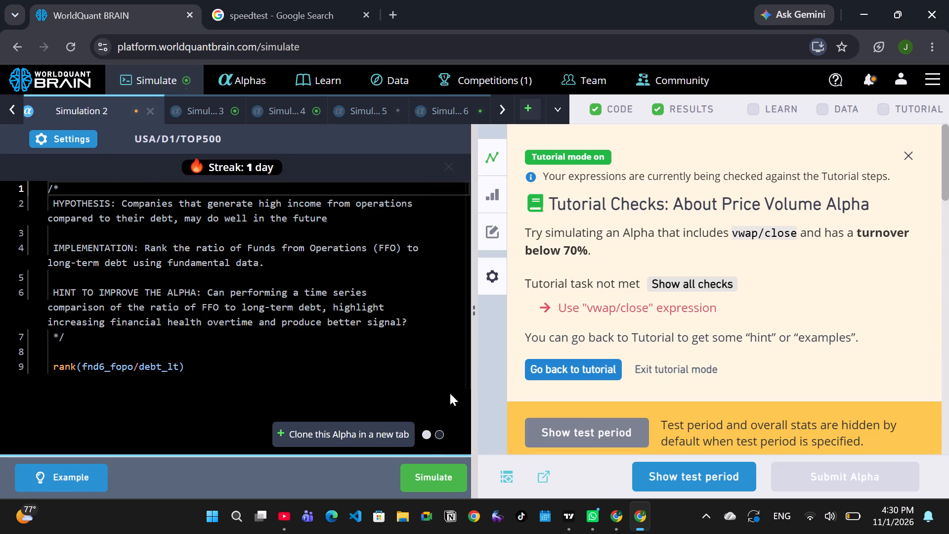
{"action": "left_click", "coordinate": [415, 475]}
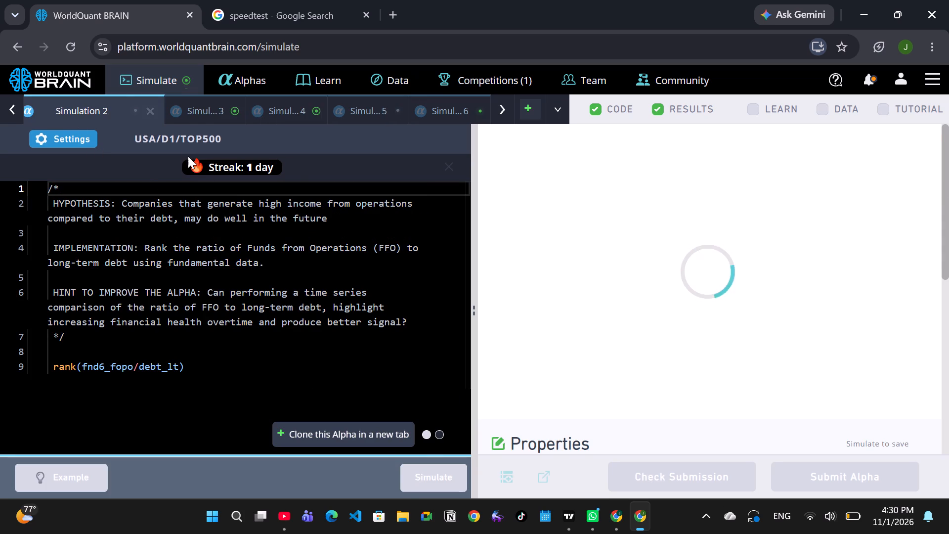
Set Simulation 3's decay to 17 and apply the settings.
{"action": "left_click", "coordinate": [204, 124]}
{"action": "left_click", "coordinate": [208, 118]}
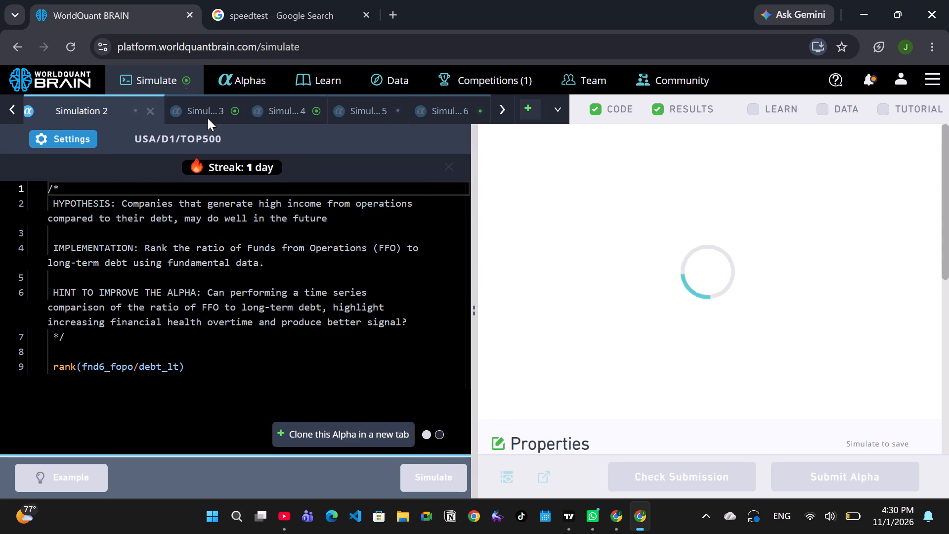
{"action": "left_click", "coordinate": [81, 135]}
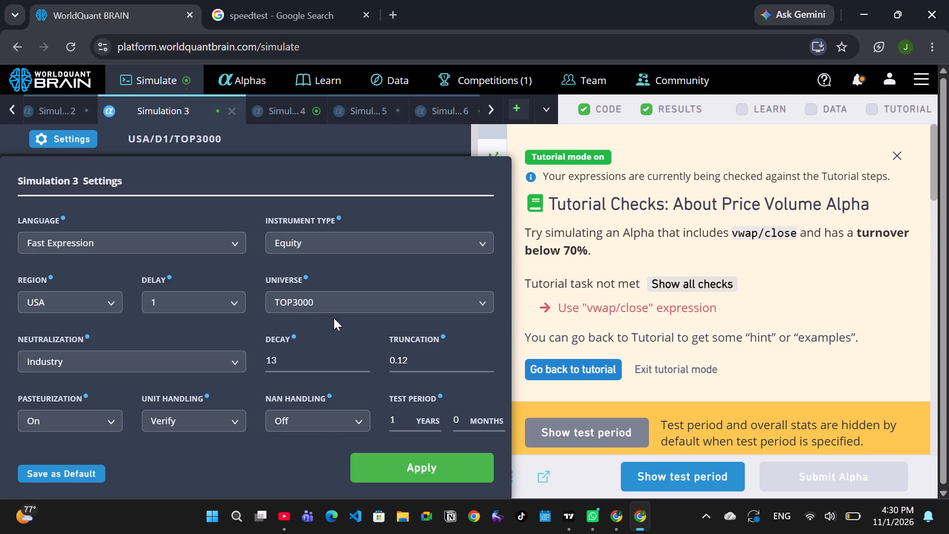
{"action": "triple_click", "coordinate": [365, 357]}
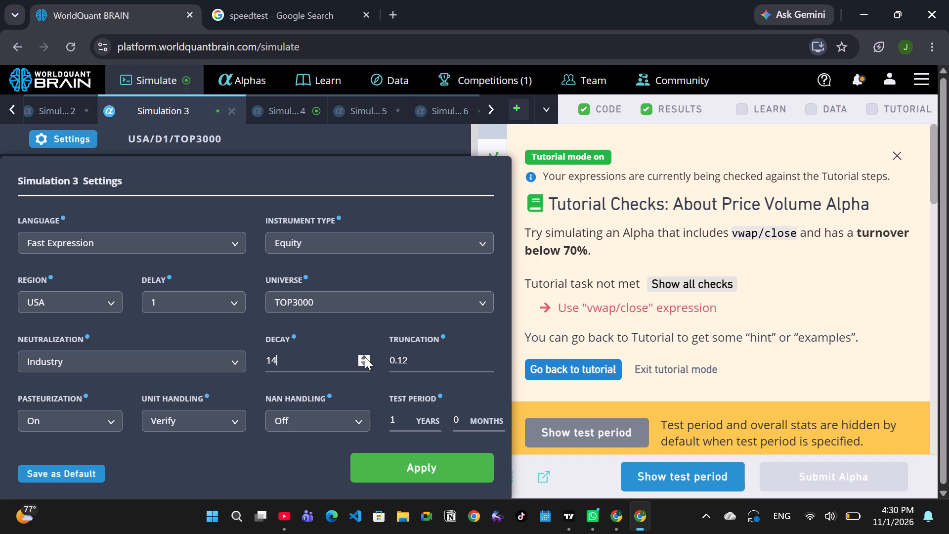
{"action": "left_click", "coordinate": [365, 357]}
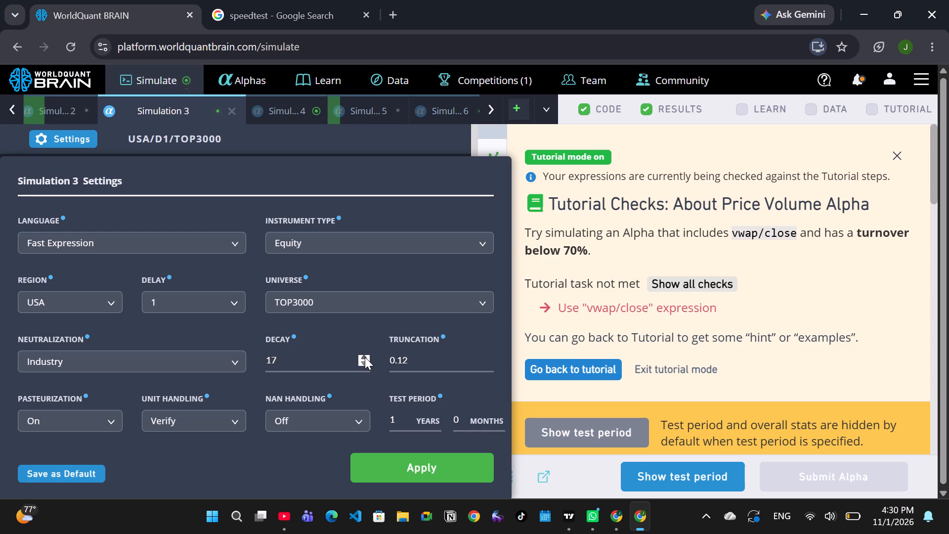
{"action": "left_click", "coordinate": [410, 467]}
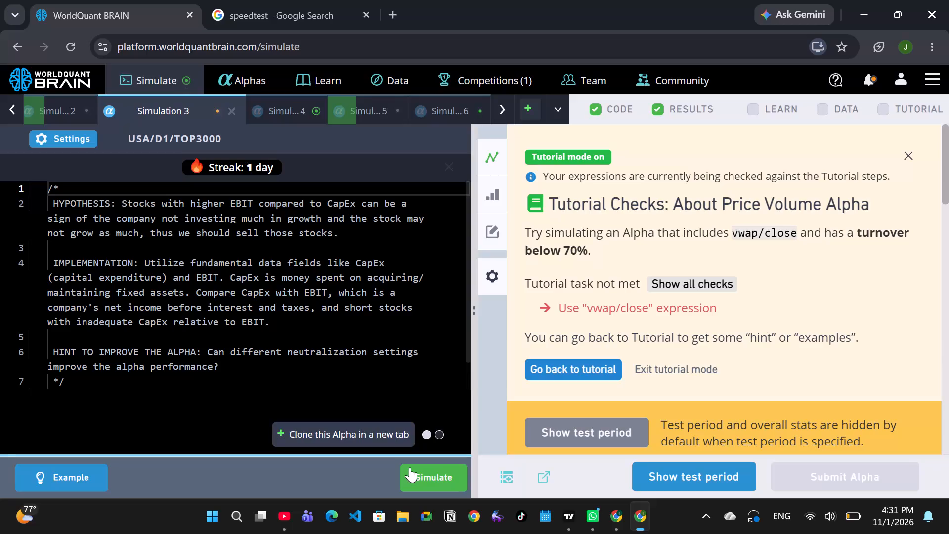
{"action": "scroll", "coordinate": [279, 118], "scroll_direction": "right", "scroll_amount": 3}
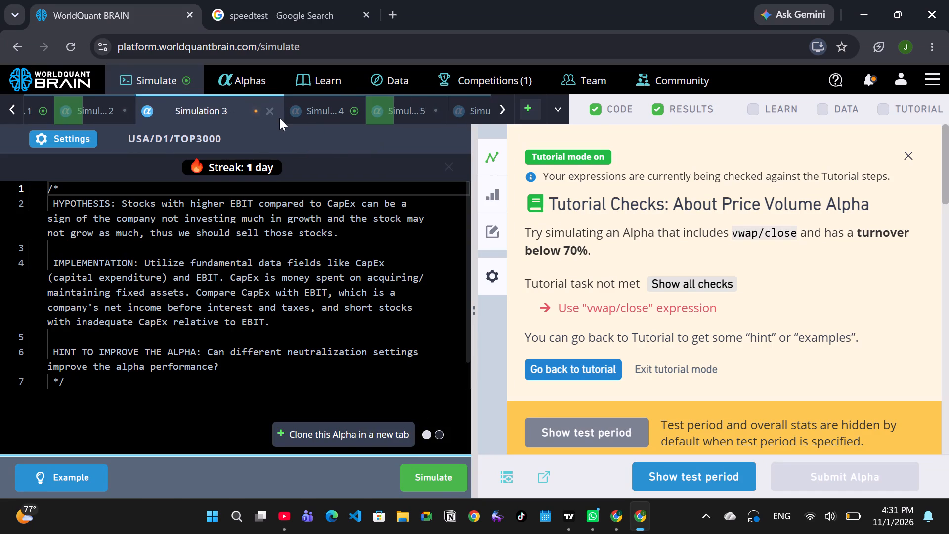
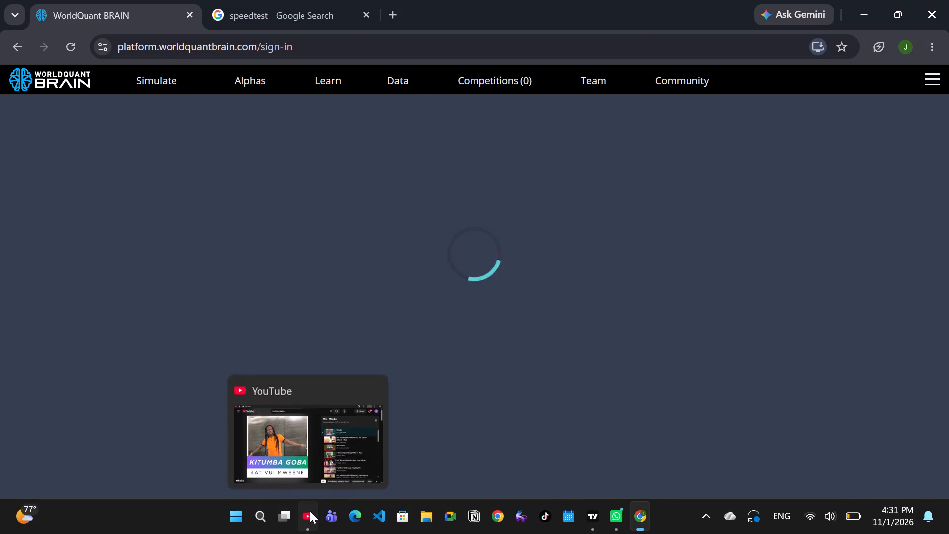
In YouTube, browse the songs in the Mix - Mbaika playlist for another track to play, dismissing the WhatsApp notification.
{"action": "scroll", "coordinate": [696, 309], "scroll_direction": "down", "scroll_amount": 1}
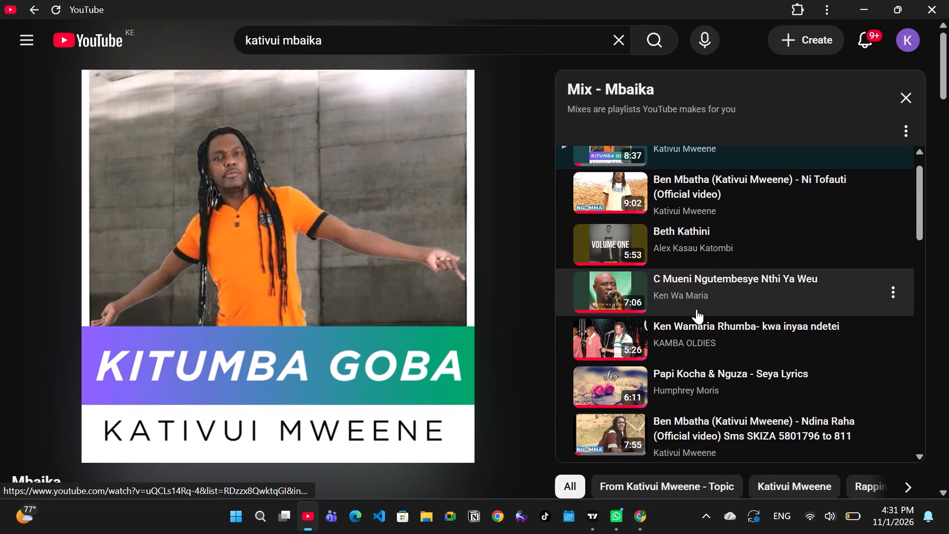
{"action": "scroll", "coordinate": [696, 309], "scroll_direction": "down", "scroll_amount": 2}
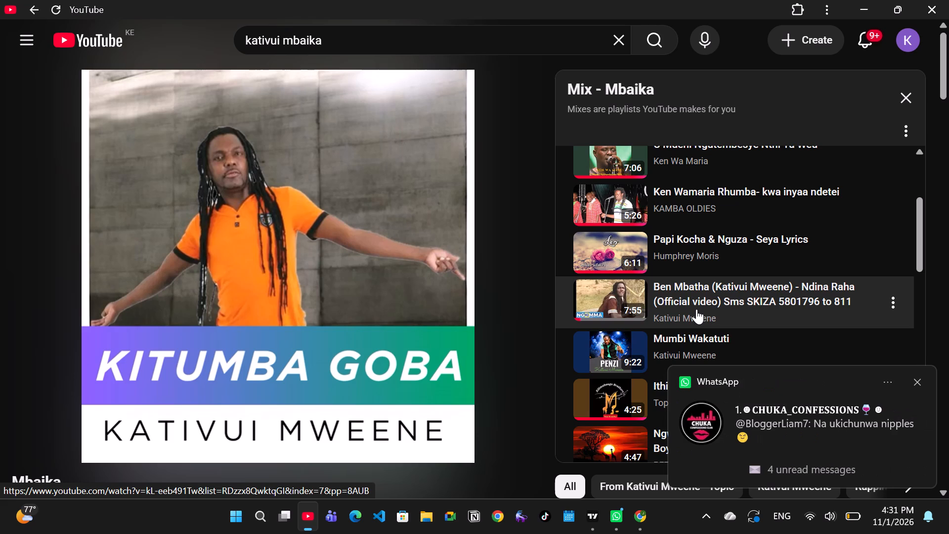
{"action": "left_click", "coordinate": [919, 383]}
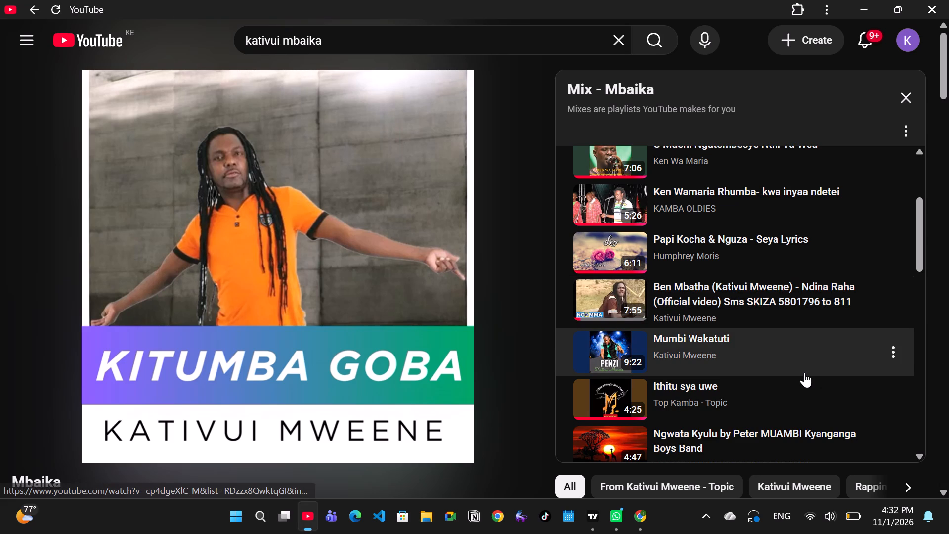
{"action": "scroll", "coordinate": [804, 372], "scroll_direction": "down", "scroll_amount": 2}
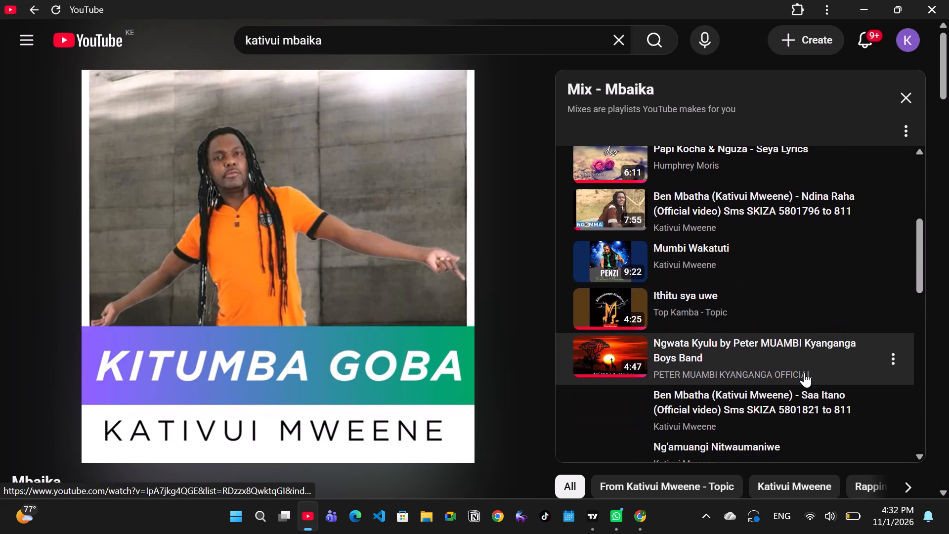
{"action": "scroll", "coordinate": [804, 372], "scroll_direction": "down", "scroll_amount": 2}
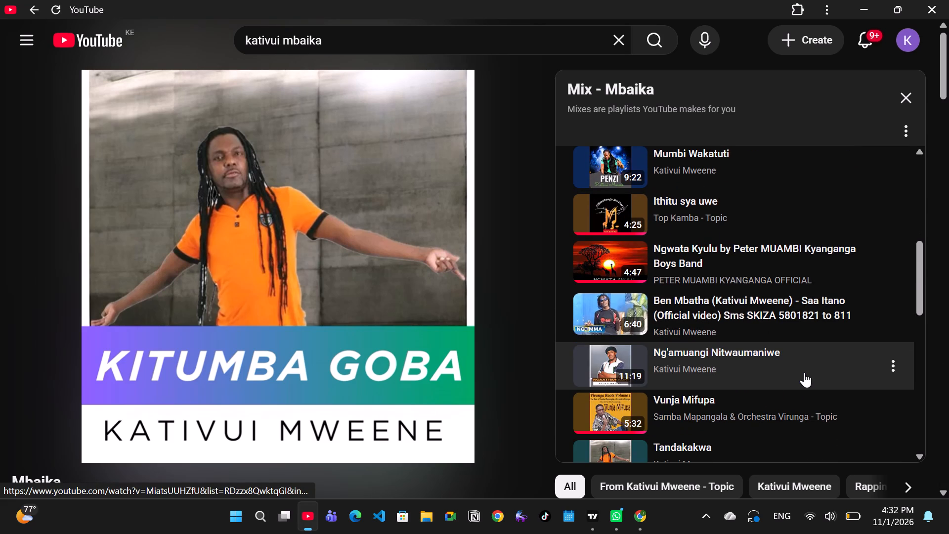
{"action": "scroll", "coordinate": [804, 372], "scroll_direction": "down", "scroll_amount": 4}
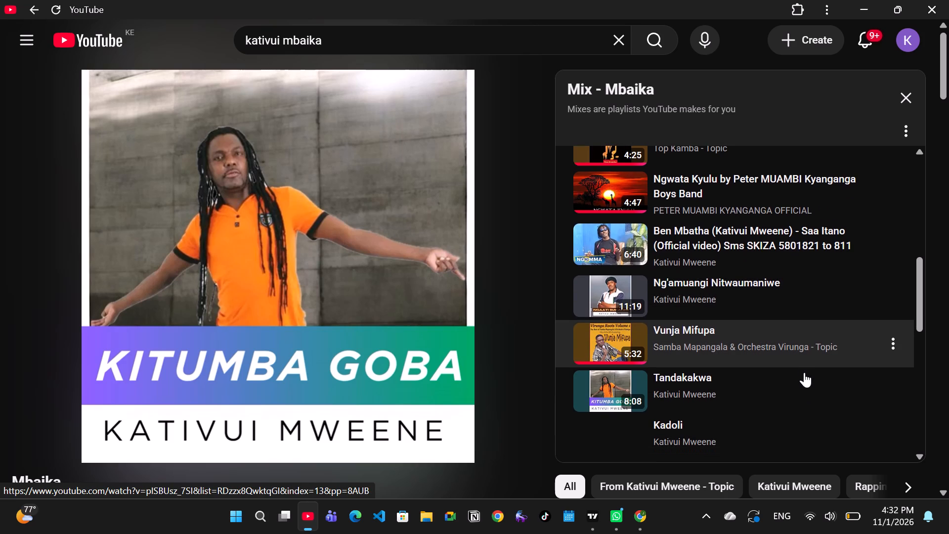
{"action": "scroll", "coordinate": [804, 372], "scroll_direction": "down", "scroll_amount": 1}
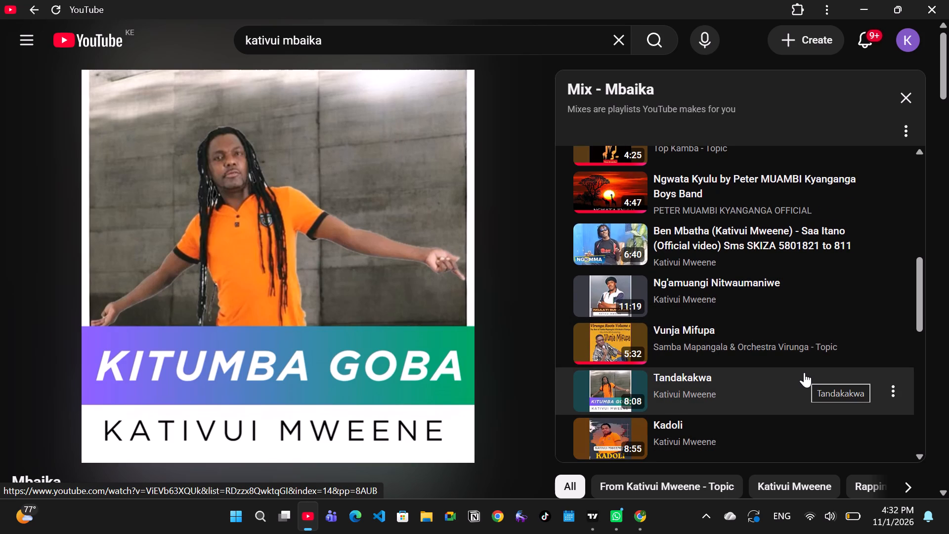
{"action": "scroll", "coordinate": [804, 372], "scroll_direction": "down", "scroll_amount": 2}
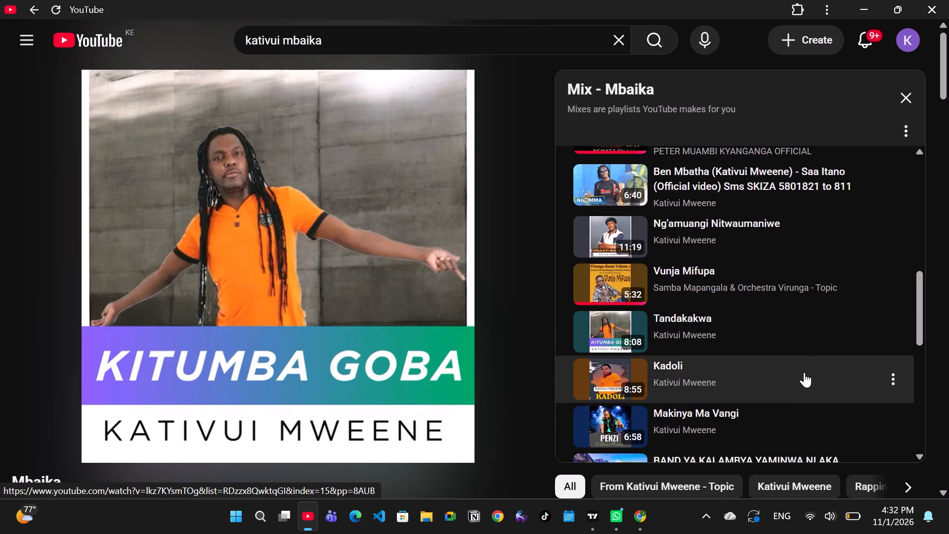
{"action": "scroll", "coordinate": [804, 372], "scroll_direction": "down", "scroll_amount": 2}
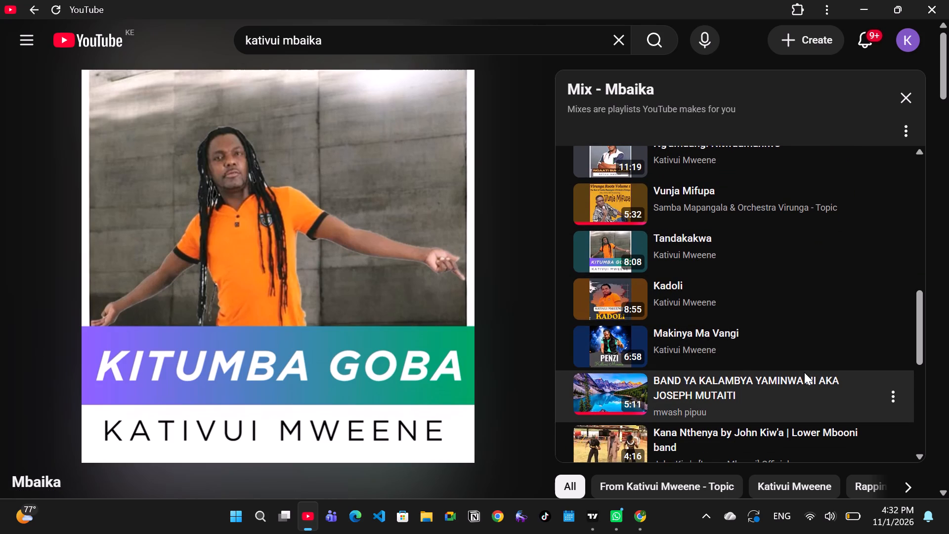
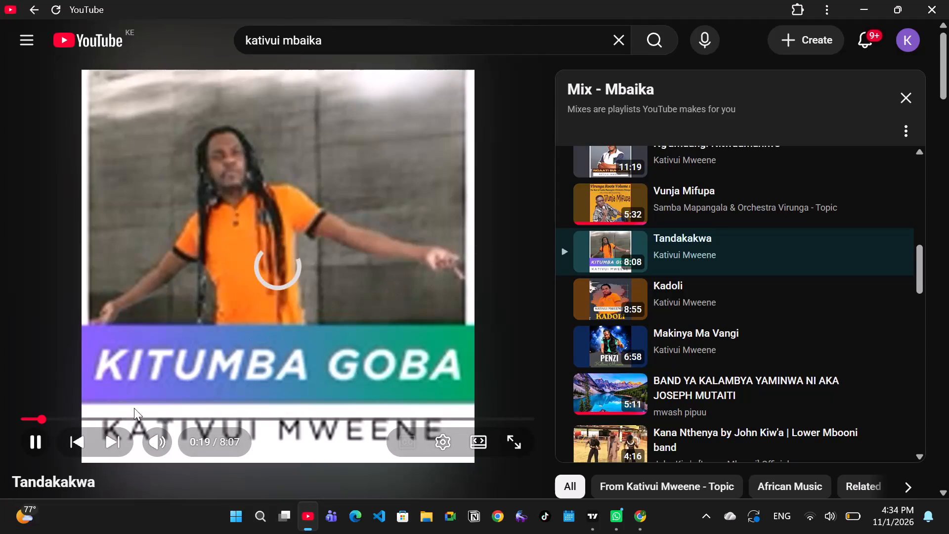
Pause and resume the song Tandakakwa, and return to the simulations window.
{"action": "left_click", "coordinate": [32, 445]}
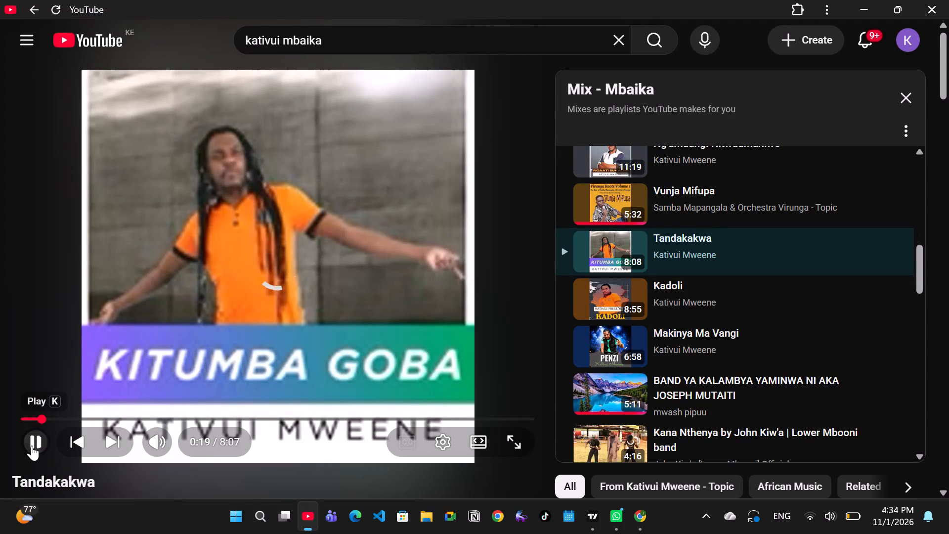
{"action": "left_click", "coordinate": [32, 445]}
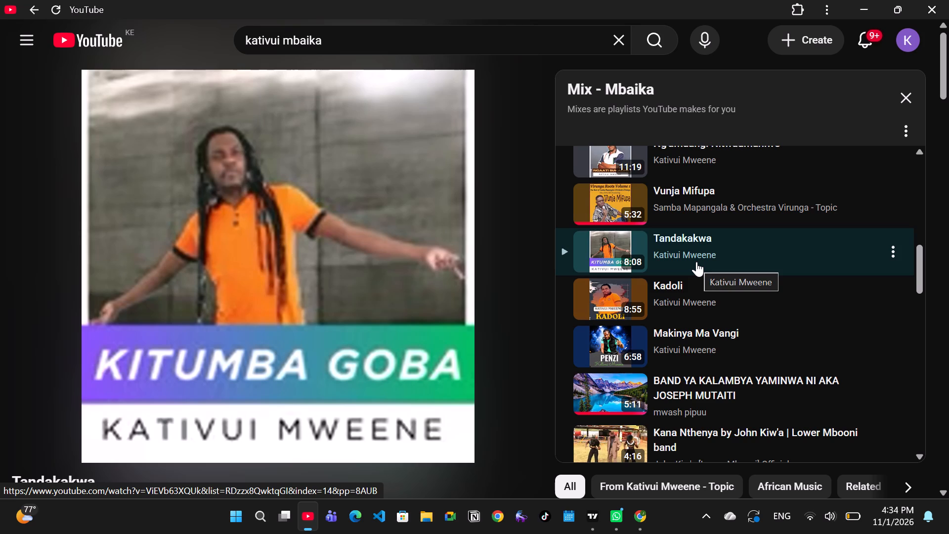
{"action": "left_click", "coordinate": [862, 6]}
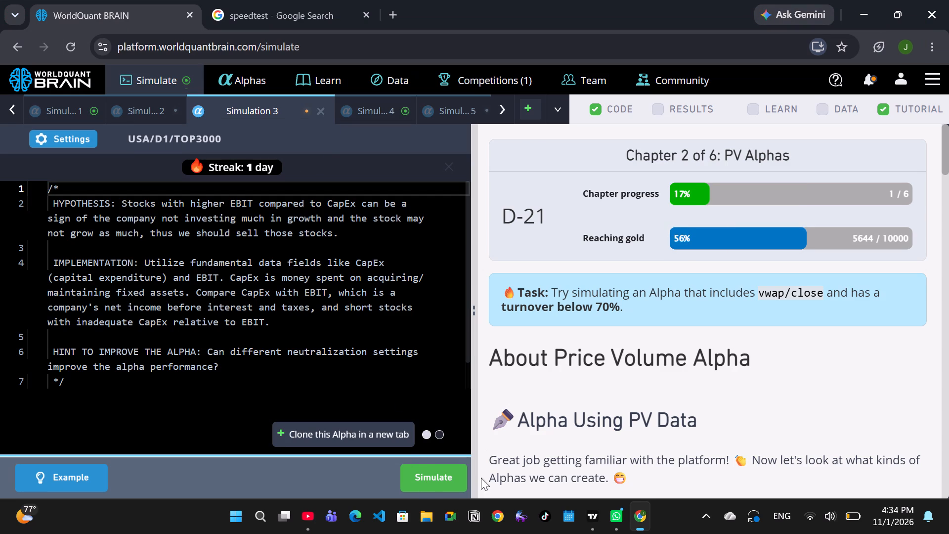
Run Simulation 3, look at the tutorial page, and bring its results view back.
{"action": "left_click", "coordinate": [432, 489]}
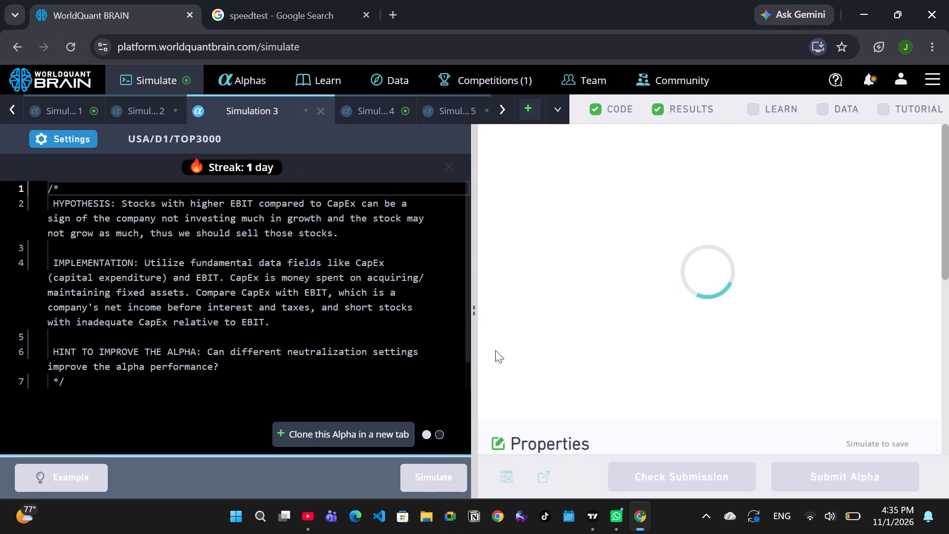
{"action": "scroll", "coordinate": [645, 249], "scroll_direction": "down", "scroll_amount": 4}
{"action": "scroll", "coordinate": [645, 249], "scroll_direction": "up", "scroll_amount": 4}
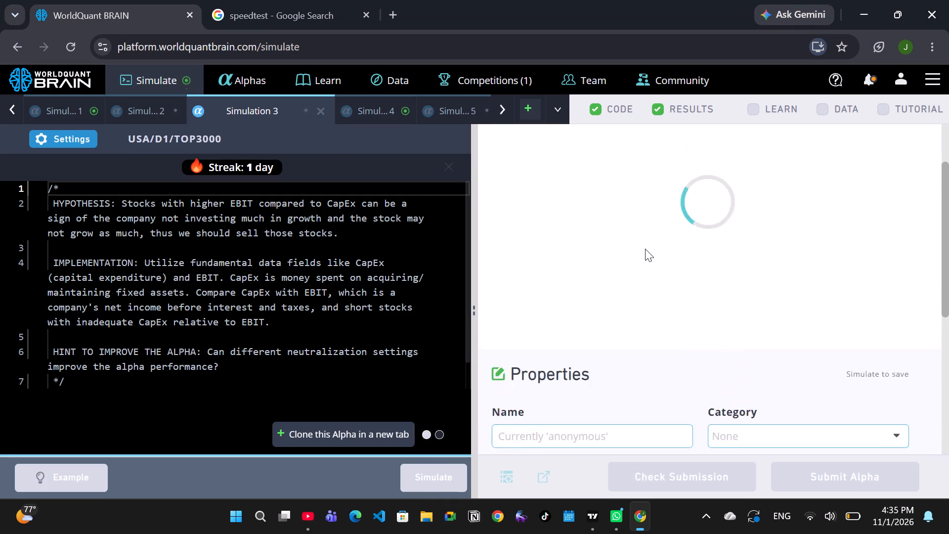
{"action": "scroll", "coordinate": [645, 249], "scroll_direction": "up", "scroll_amount": 2}
{"action": "left_click", "coordinate": [897, 109]}
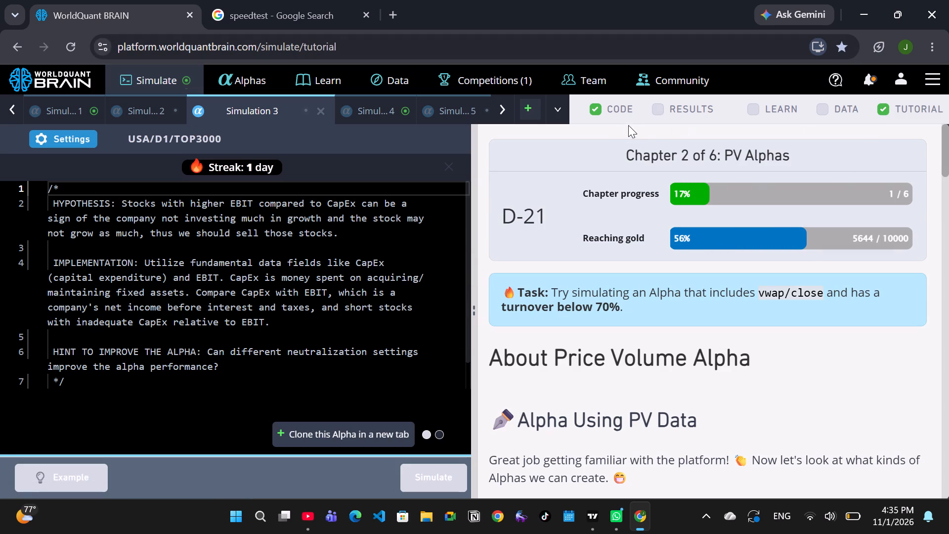
{"action": "left_click", "coordinate": [655, 111]}
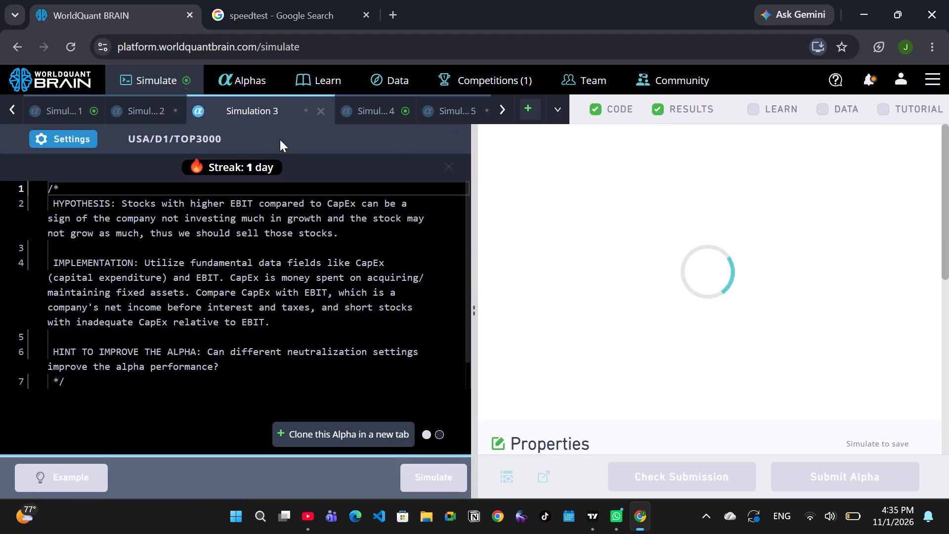
Run Simulation 2 again with its existing rank(fnd6_fopo/debt_lt) expression.
{"action": "left_click", "coordinate": [136, 117]}
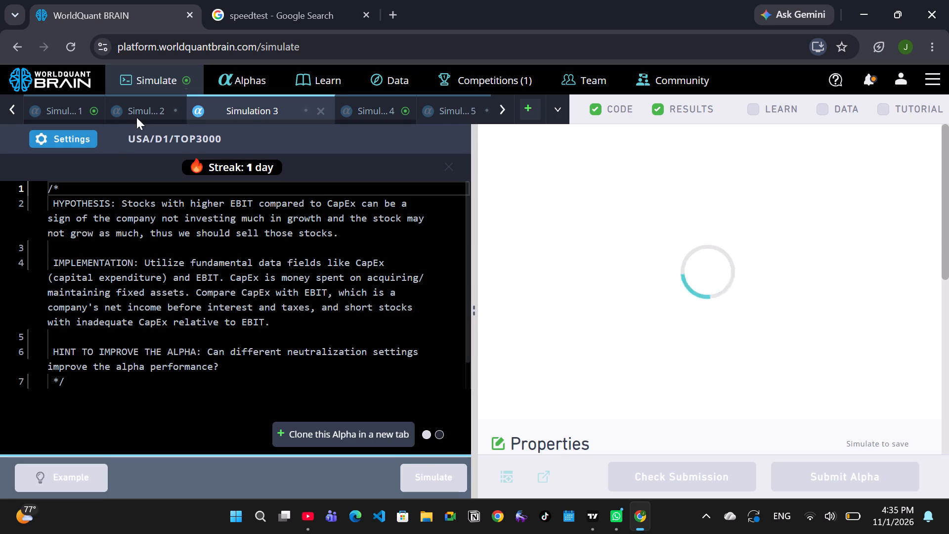
{"action": "left_click", "coordinate": [426, 478]}
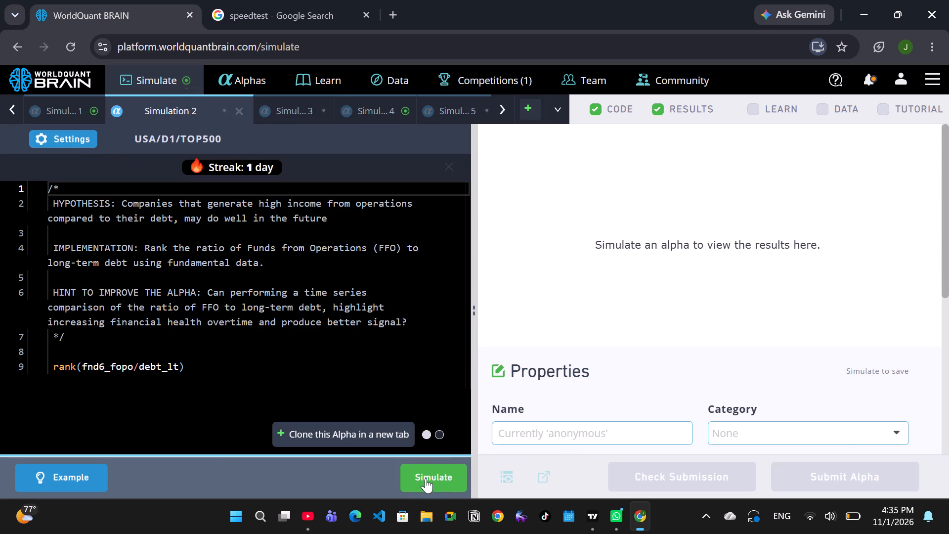
Set Simulation 1's neutralization to Industry, apply the settings and run the simulation.
{"action": "left_click", "coordinate": [60, 102]}
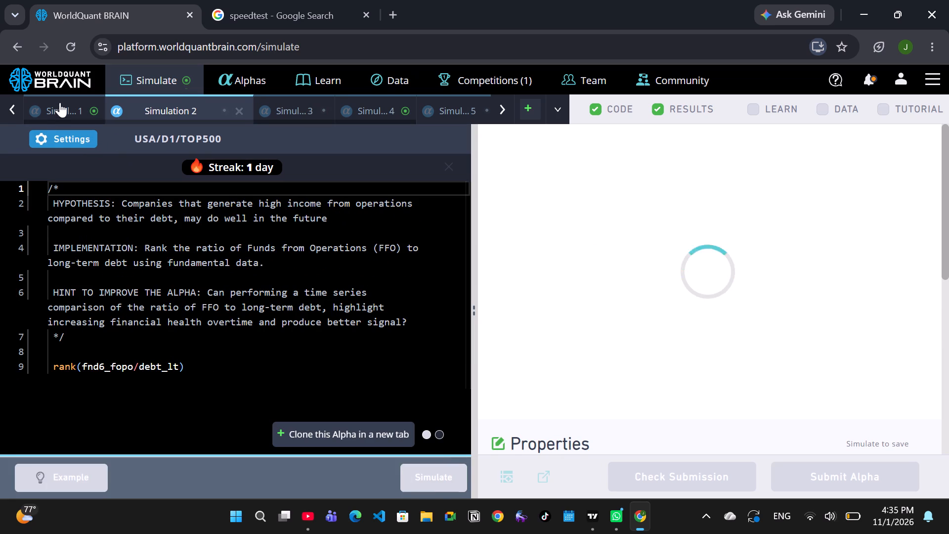
{"action": "left_click", "coordinate": [60, 133]}
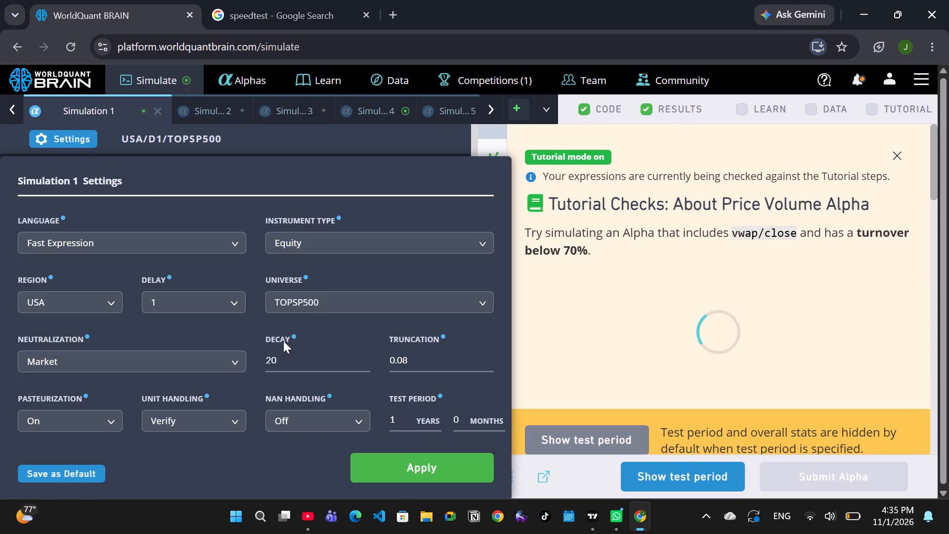
{"action": "left_click", "coordinate": [233, 359]}
{"action": "left_click", "coordinate": [96, 445]}
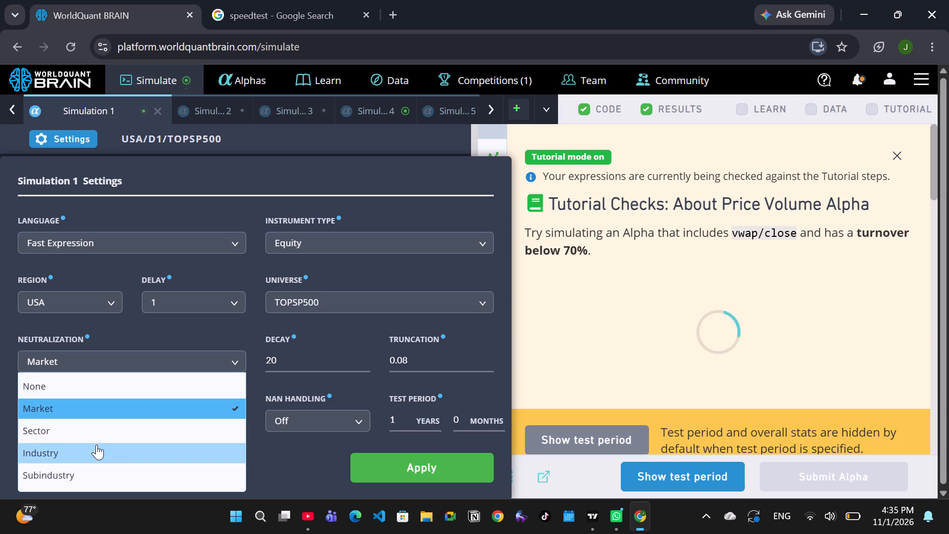
{"action": "left_click", "coordinate": [392, 466]}
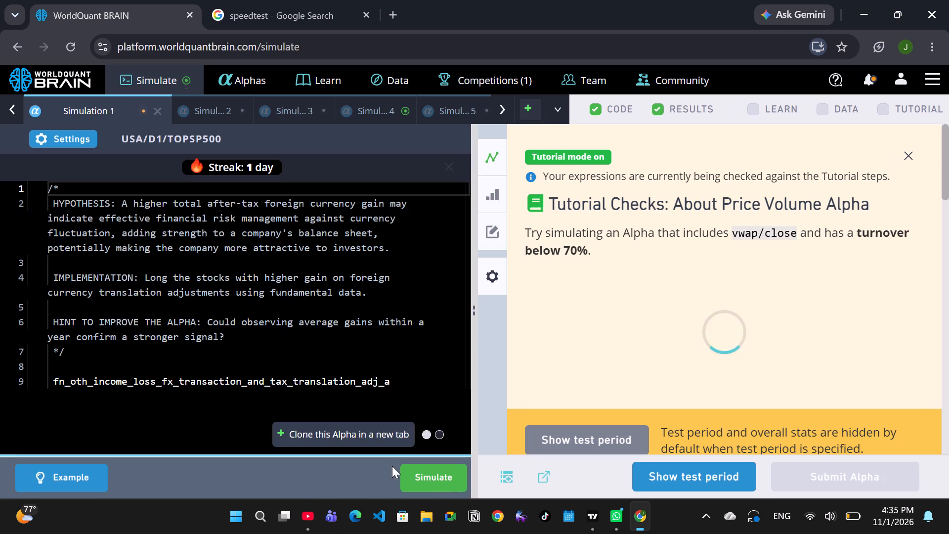
{"action": "left_click", "coordinate": [436, 481]}
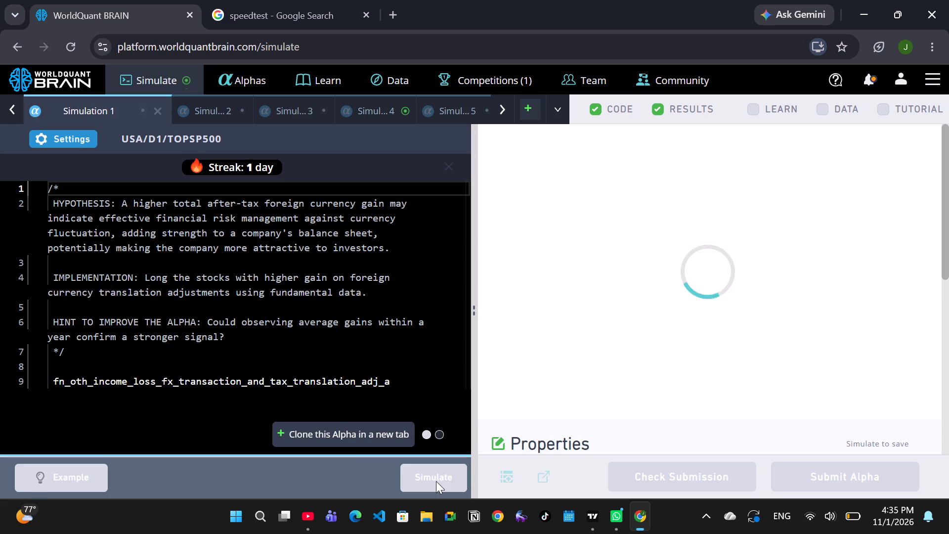
Check Simulation 2's progress, start Google's internet speed test, and return to the WorldQuant BRAIN page.
{"action": "left_click", "coordinate": [229, 114]}
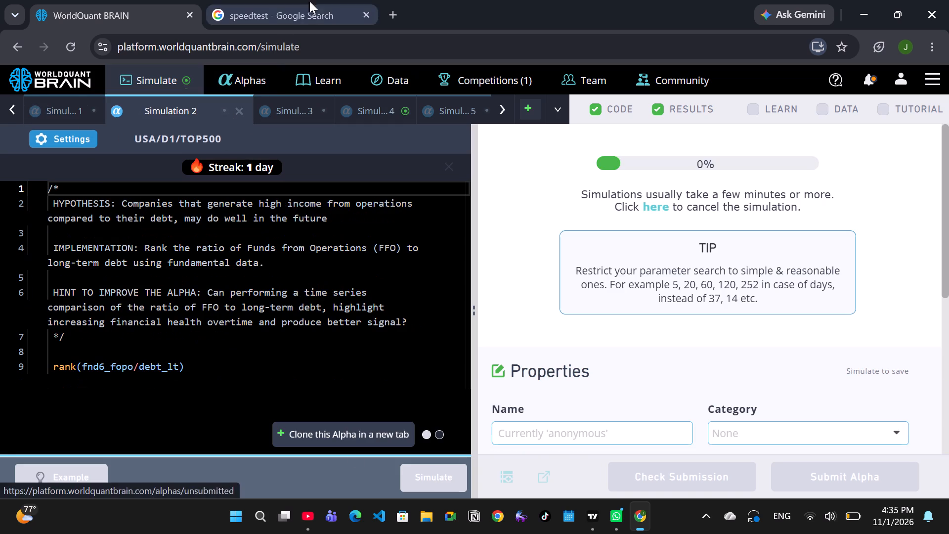
{"action": "left_click", "coordinate": [298, 17]}
{"action": "left_click", "coordinate": [489, 370]}
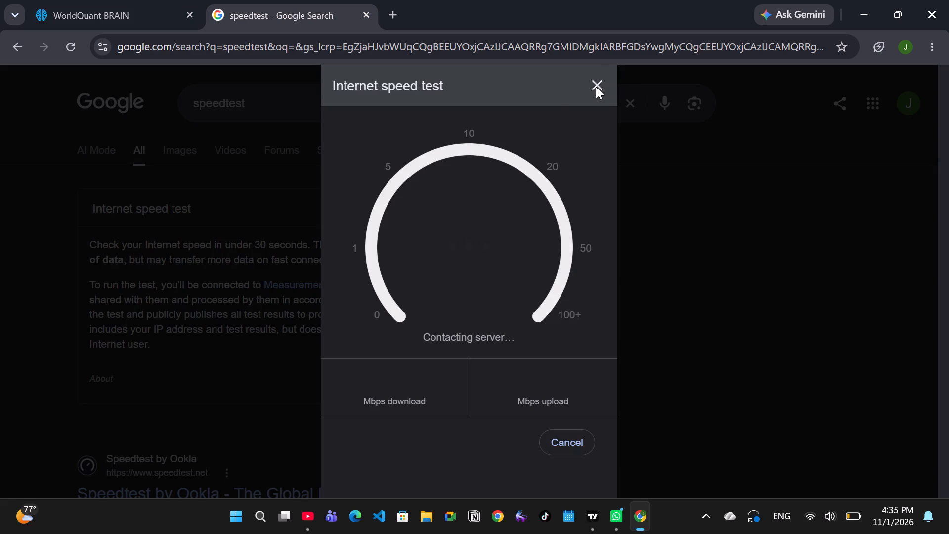
{"action": "left_click", "coordinate": [695, 215]}
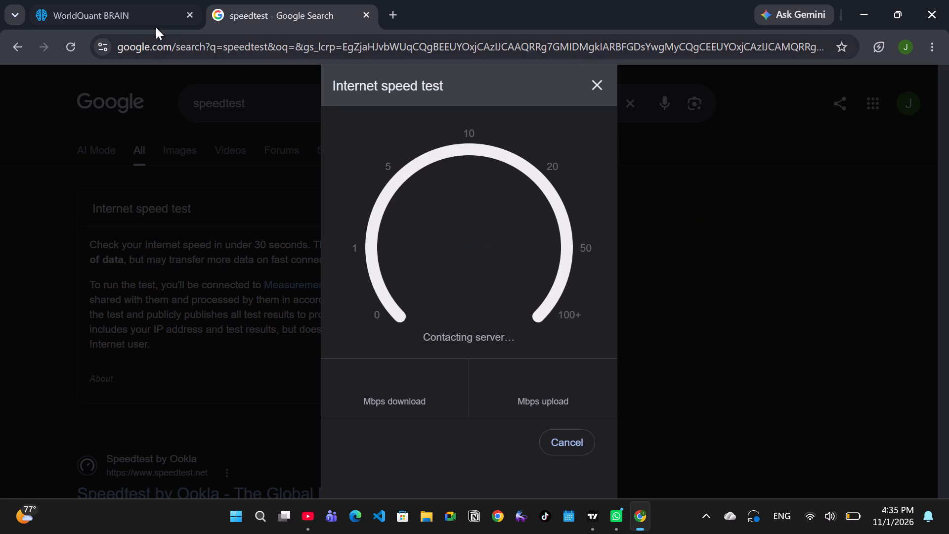
{"action": "left_click", "coordinate": [150, 27]}
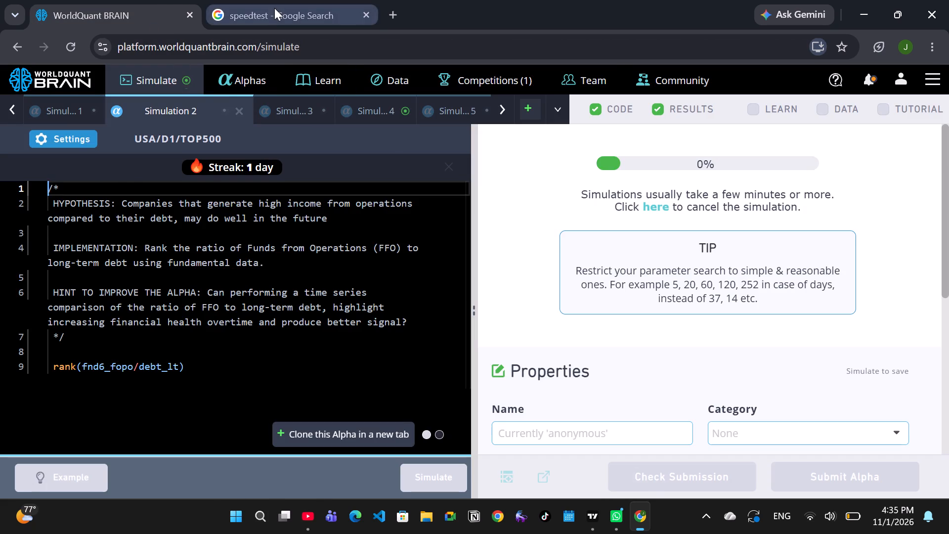
{"action": "left_click", "coordinate": [274, 8]}
{"action": "left_click", "coordinate": [132, 17]}
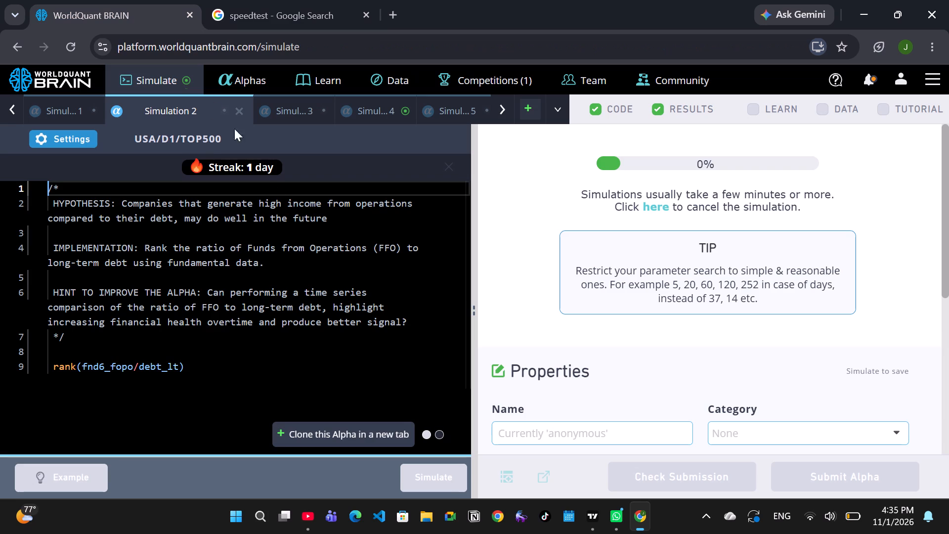
Open Simulation 1 and look over its results area for the run's progress.
{"action": "left_click", "coordinate": [54, 118]}
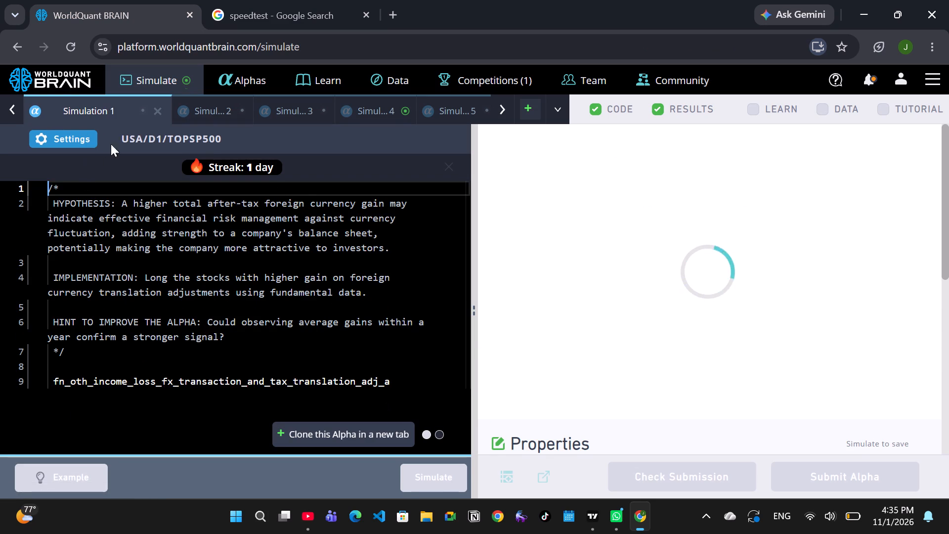
{"action": "scroll", "coordinate": [803, 319], "scroll_direction": "down", "scroll_amount": 6}
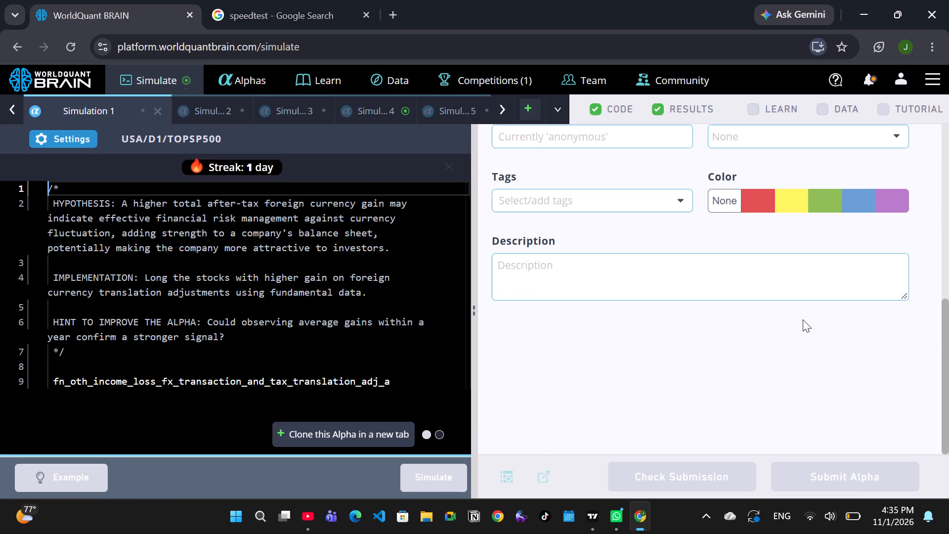
{"action": "scroll", "coordinate": [803, 319], "scroll_direction": "up", "scroll_amount": 6}
{"action": "scroll", "coordinate": [803, 319], "scroll_direction": "down", "scroll_amount": 2}
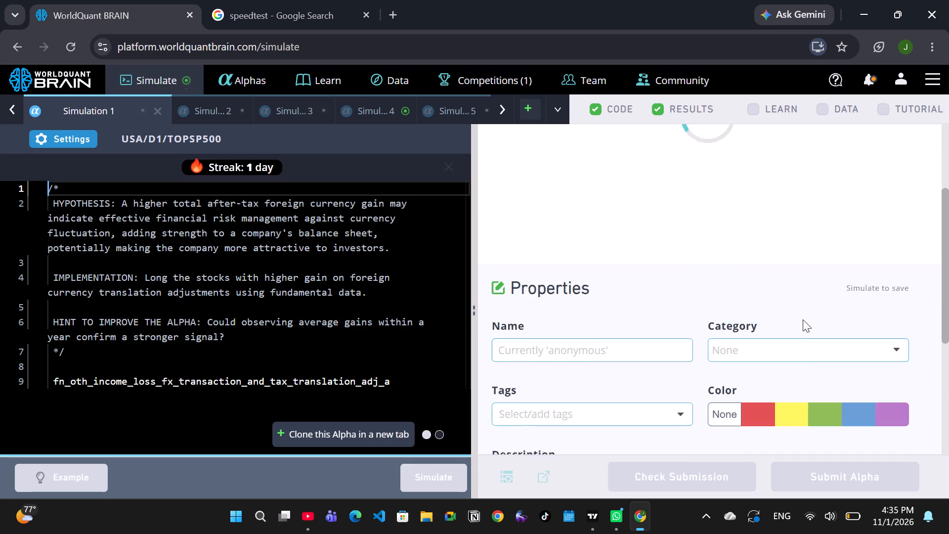
{"action": "scroll", "coordinate": [803, 319], "scroll_direction": "down", "scroll_amount": 2}
{"action": "scroll", "coordinate": [803, 319], "scroll_direction": "up", "scroll_amount": 5}
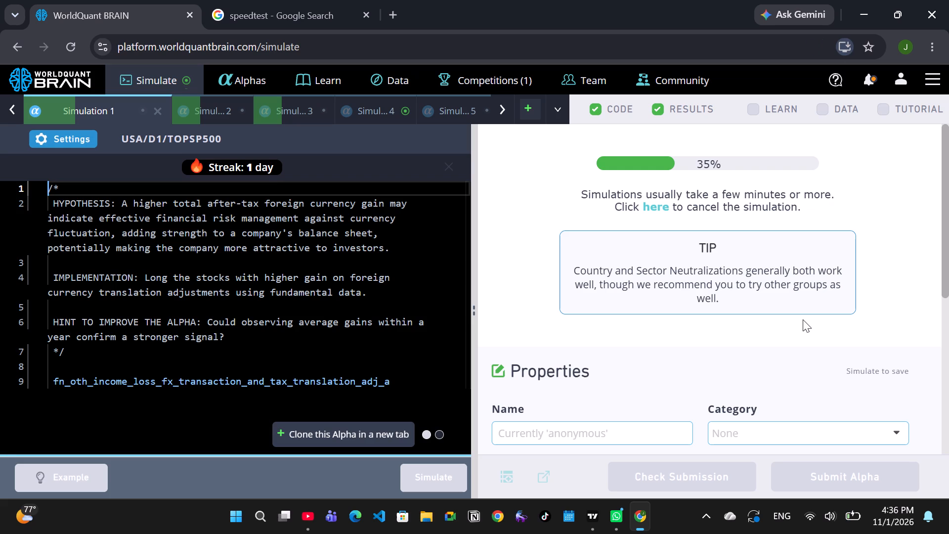
Check the Google internet speed test, retry it, and return to the WorldQuant BRAIN page.
{"action": "left_click", "coordinate": [278, 11]}
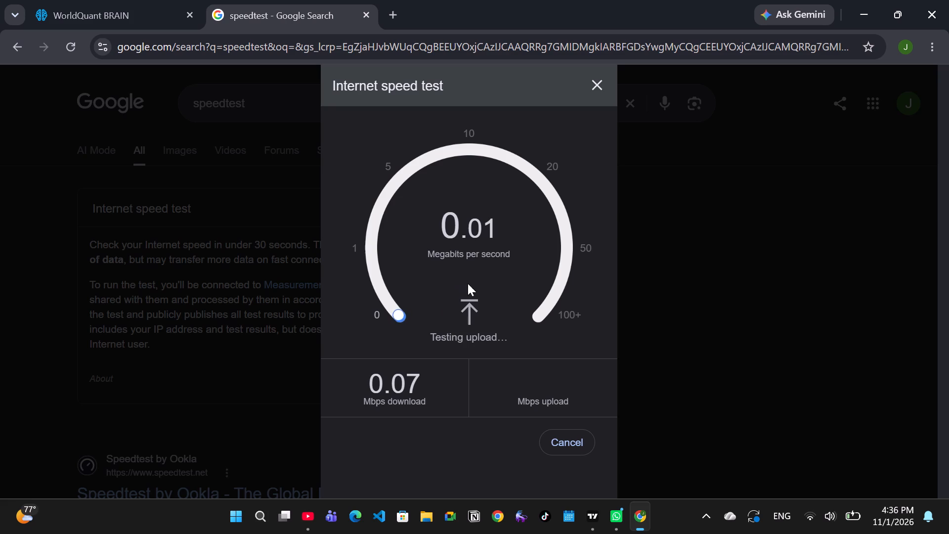
{"action": "left_click_drag", "start_coordinate": [395, 314], "coordinate": [381, 226]}
{"action": "left_click", "coordinate": [801, 298]}
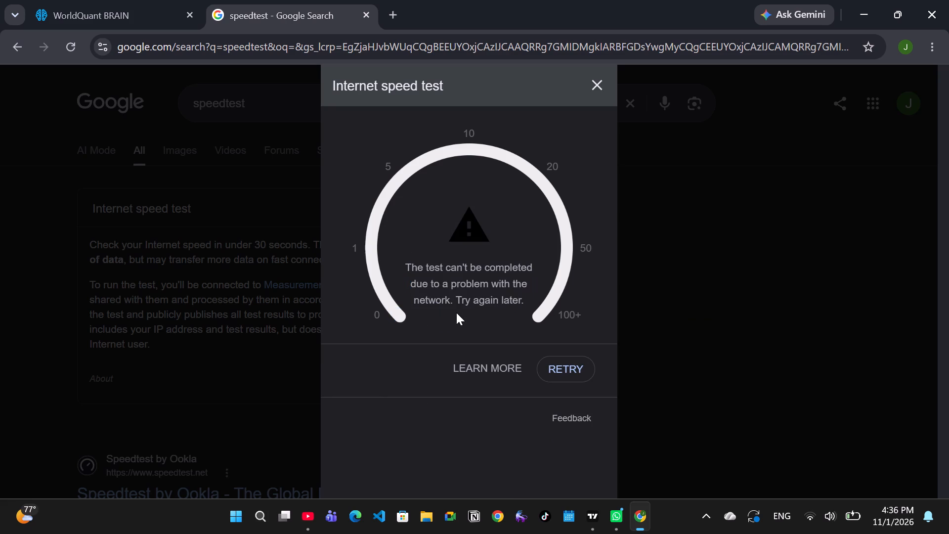
{"action": "left_click", "coordinate": [563, 371]}
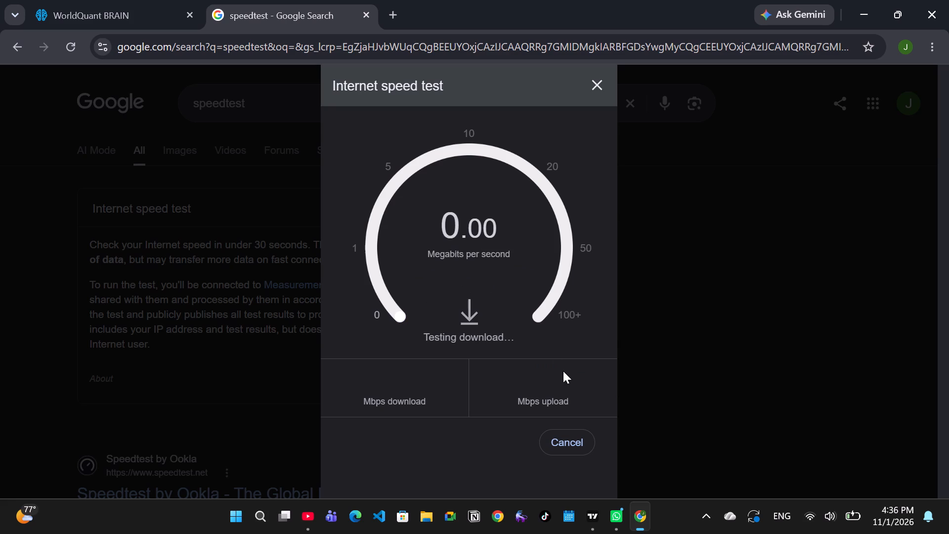
{"action": "left_click", "coordinate": [593, 81]}
{"action": "left_click", "coordinate": [492, 372]}
{"action": "left_click", "coordinate": [99, 8]}
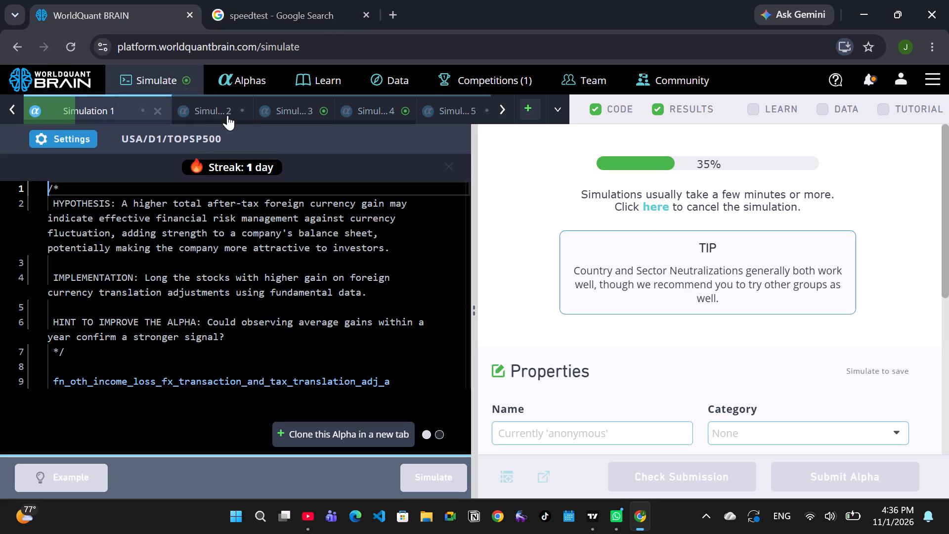
Check Simulation 2's results and show the test period in Simulation 3's results.
{"action": "left_click", "coordinate": [208, 117]}
{"action": "left_click", "coordinate": [305, 104]}
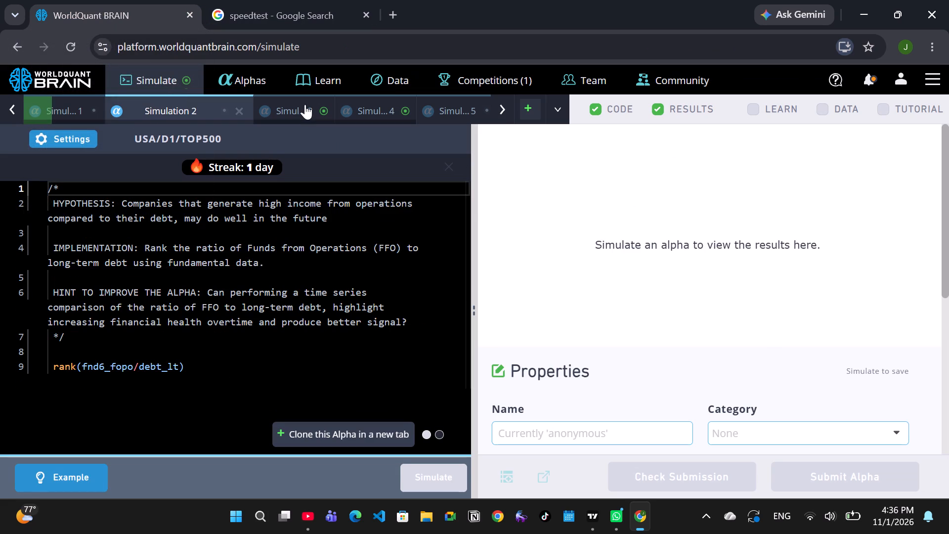
{"action": "left_click", "coordinate": [701, 488]}
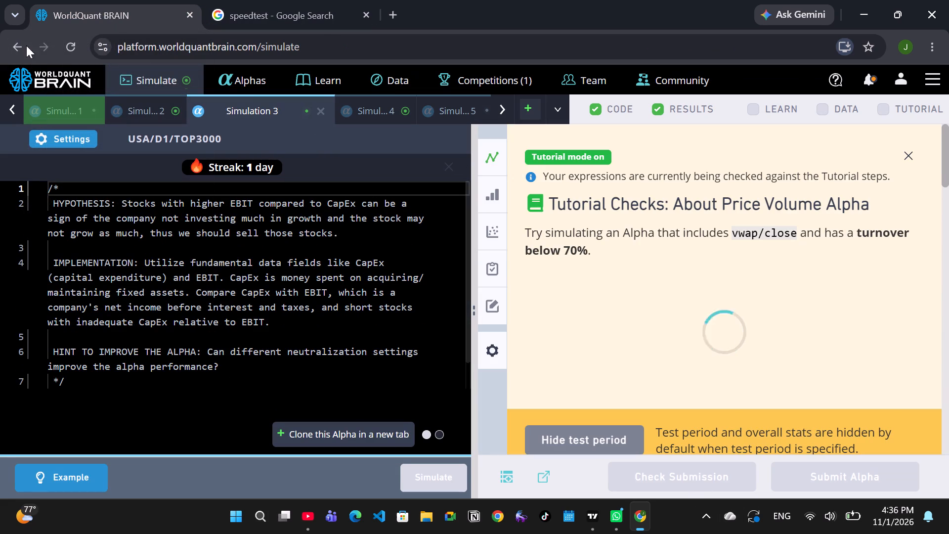
Show the test period in Simulation 1's results and review its IS testing status and properties.
{"action": "left_click", "coordinate": [50, 111]}
{"action": "scroll", "coordinate": [712, 369], "scroll_direction": "down", "scroll_amount": 14}
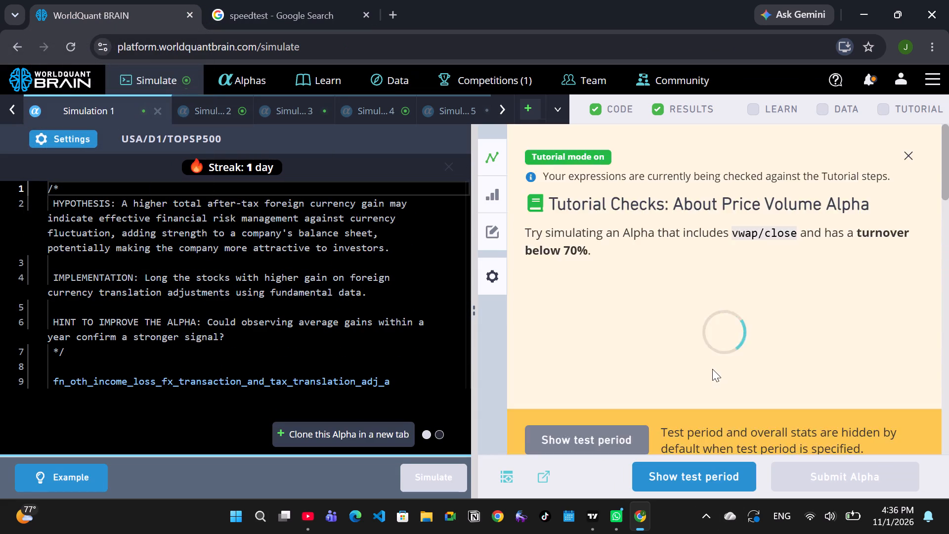
{"action": "scroll", "coordinate": [712, 369], "scroll_direction": "down", "scroll_amount": 2}
{"action": "left_click", "coordinate": [685, 466]}
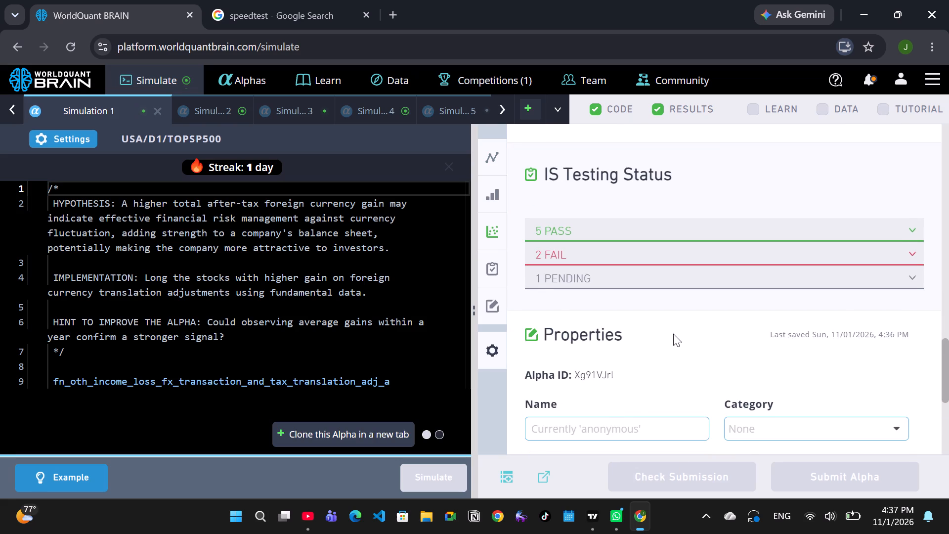
{"action": "scroll", "coordinate": [673, 334], "scroll_direction": "down", "scroll_amount": 20}
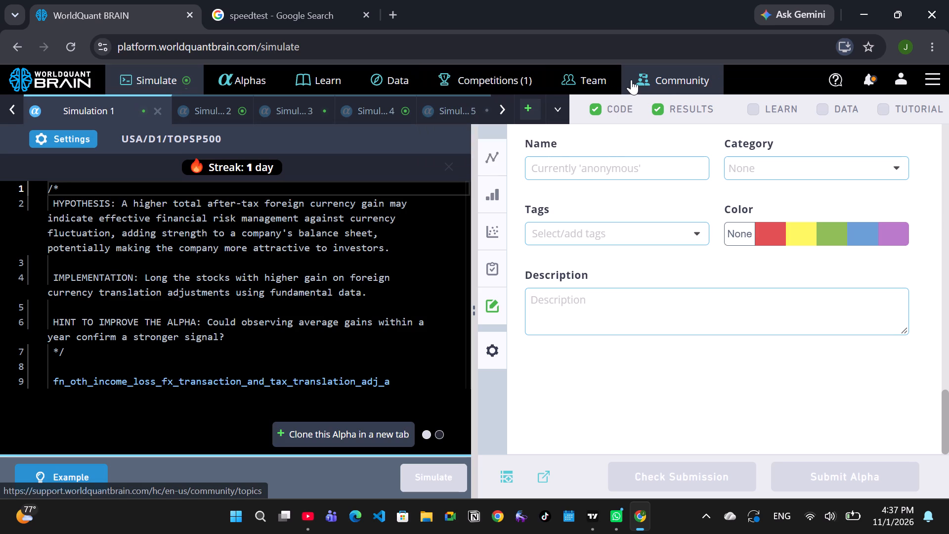
Check the song playing in the YouTube mix and return to the WorldQuant BRAIN page.
{"action": "left_click", "coordinate": [317, 515]}
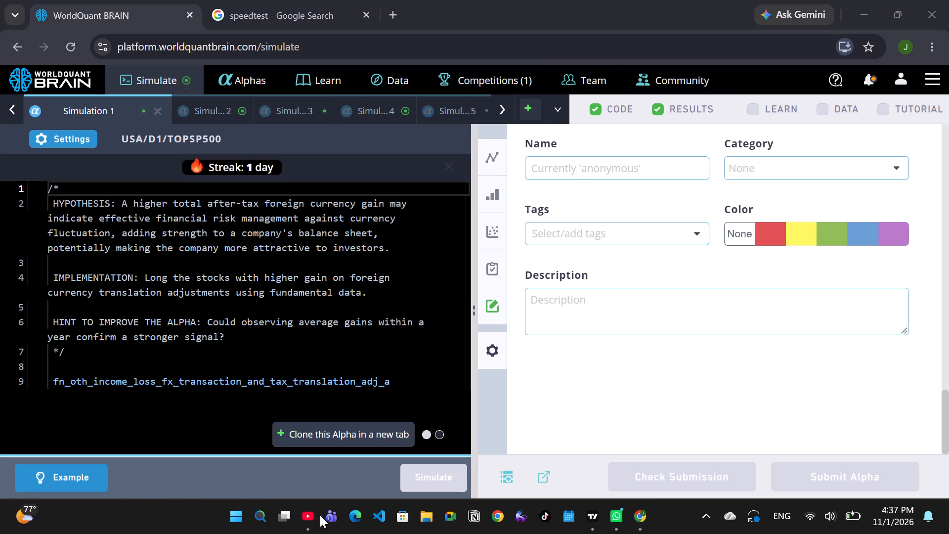
{"action": "left_click", "coordinate": [304, 529]}
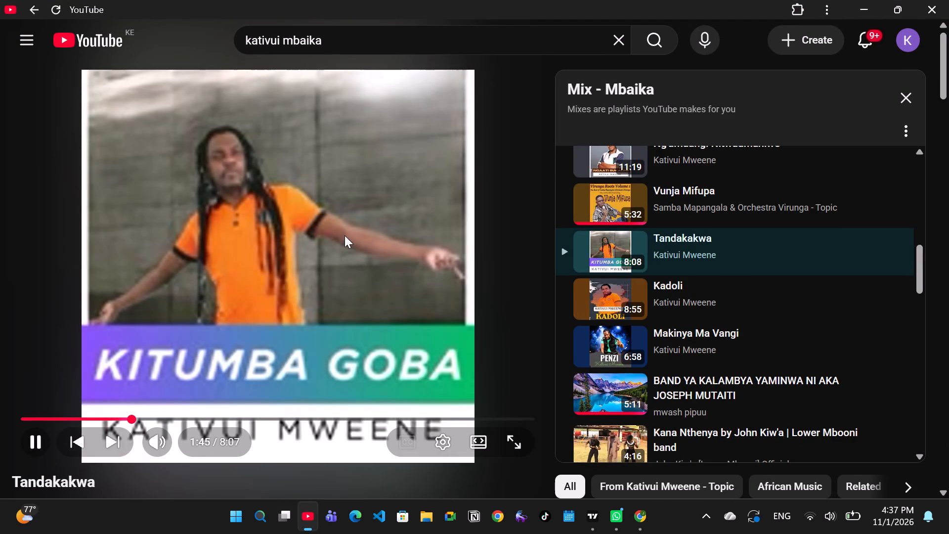
{"action": "left_click", "coordinate": [870, 6]}
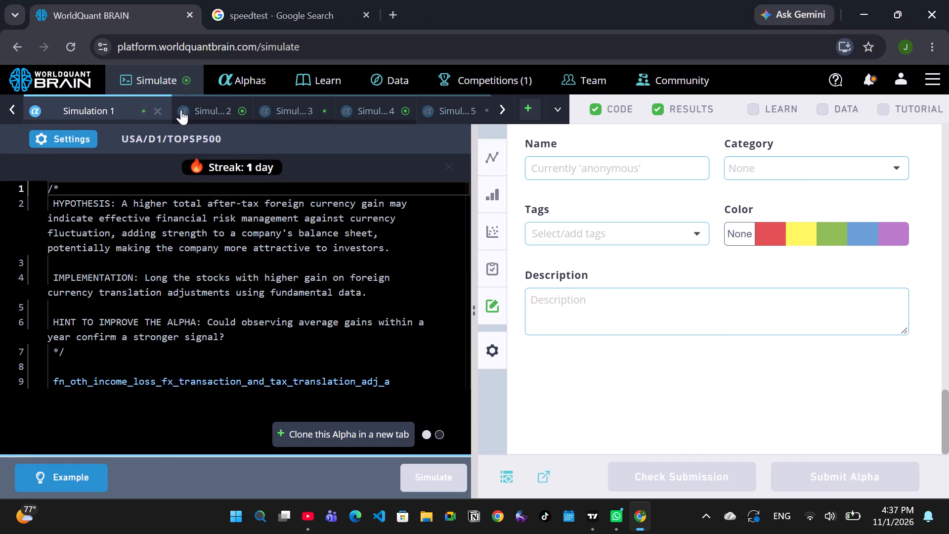
Set Simulation 2's neutralization to Industry, apply the settings and run the simulation.
{"action": "left_click", "coordinate": [181, 111]}
{"action": "left_click", "coordinate": [72, 144]}
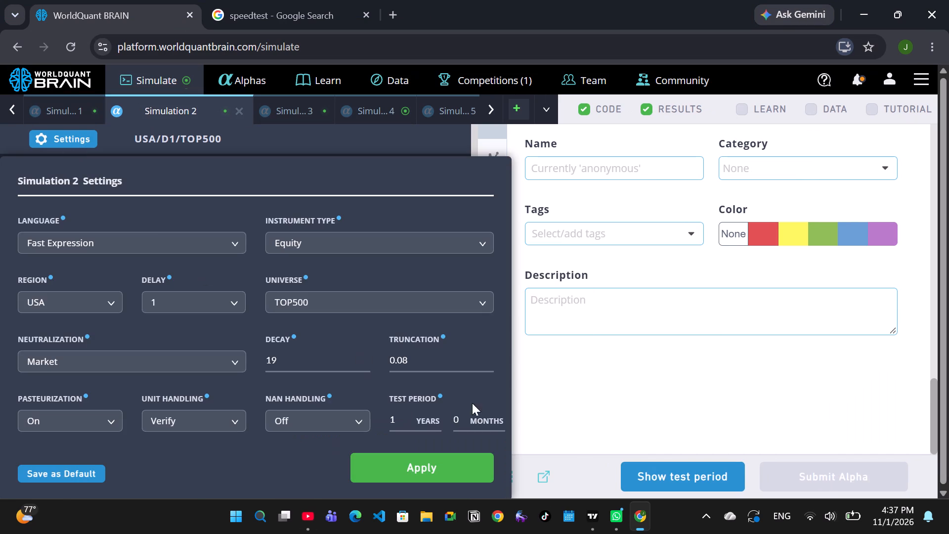
{"action": "left_click", "coordinate": [197, 369]}
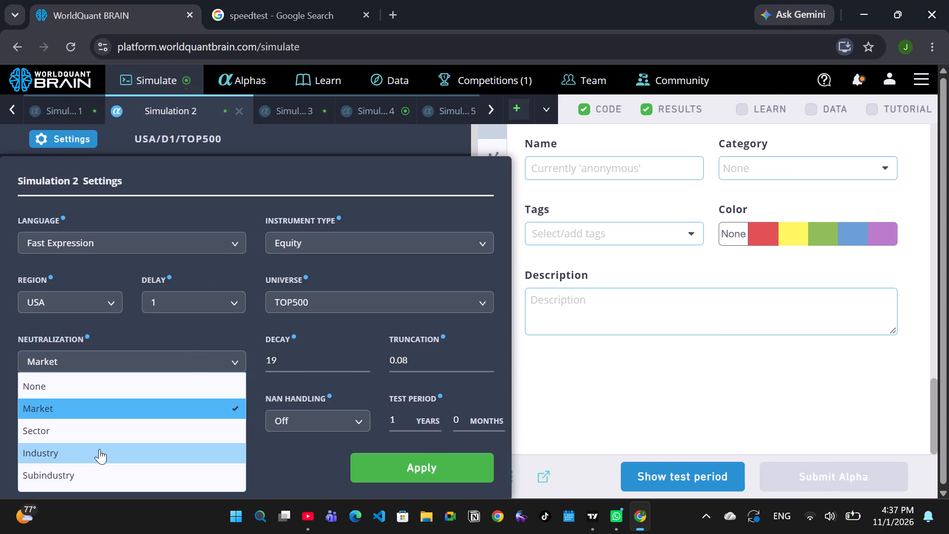
{"action": "left_click", "coordinate": [100, 449]}
{"action": "left_click", "coordinate": [431, 462]}
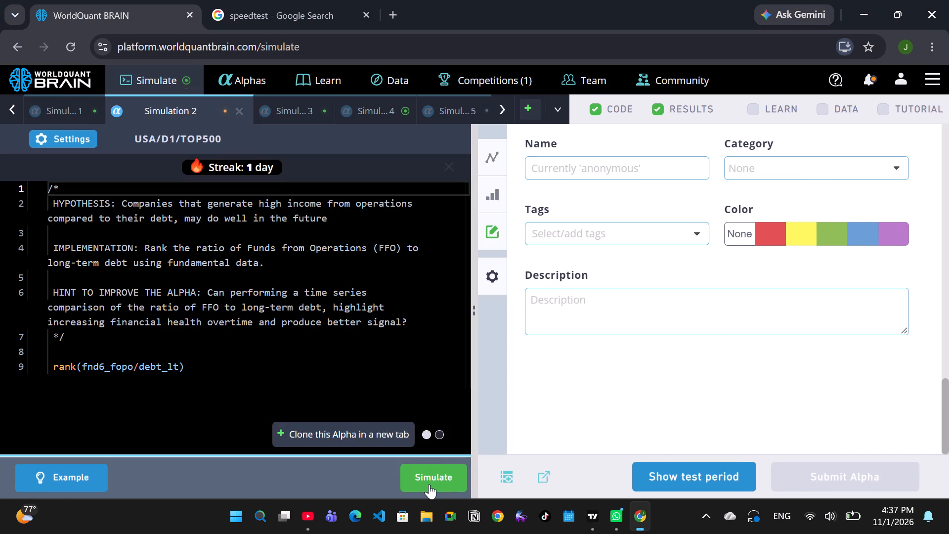
{"action": "left_click", "coordinate": [429, 484]}
Set Simulation 1's neutralization to Market, apply the settings and run the simulation.
{"action": "left_click", "coordinate": [49, 111]}
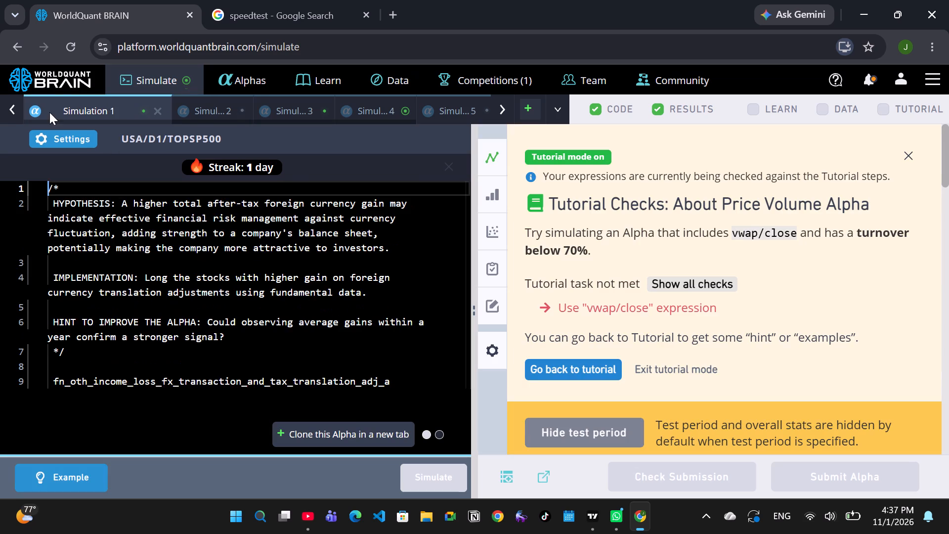
{"action": "left_click", "coordinate": [64, 138]}
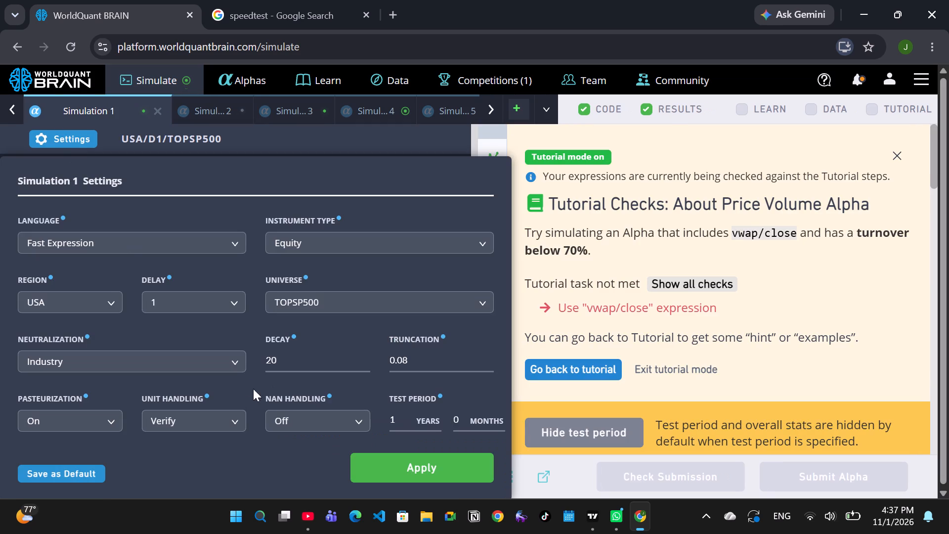
{"action": "left_click", "coordinate": [232, 364]}
{"action": "left_click", "coordinate": [72, 412]}
{"action": "left_click", "coordinate": [391, 461]}
{"action": "left_click", "coordinate": [429, 477]}
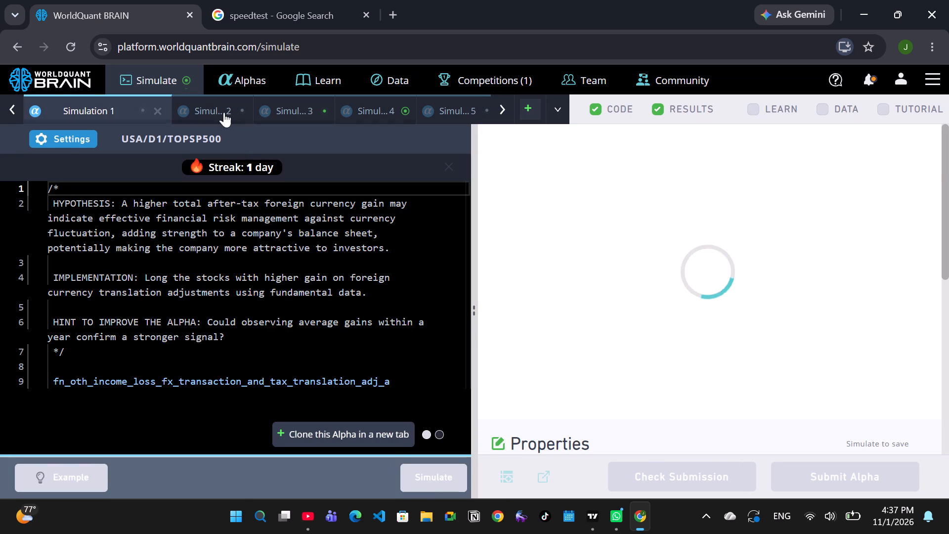
Set Simulation 3's neutralization to Sector, apply the settings and run the simulation.
{"action": "left_click", "coordinate": [224, 107]}
{"action": "left_click", "coordinate": [294, 113]}
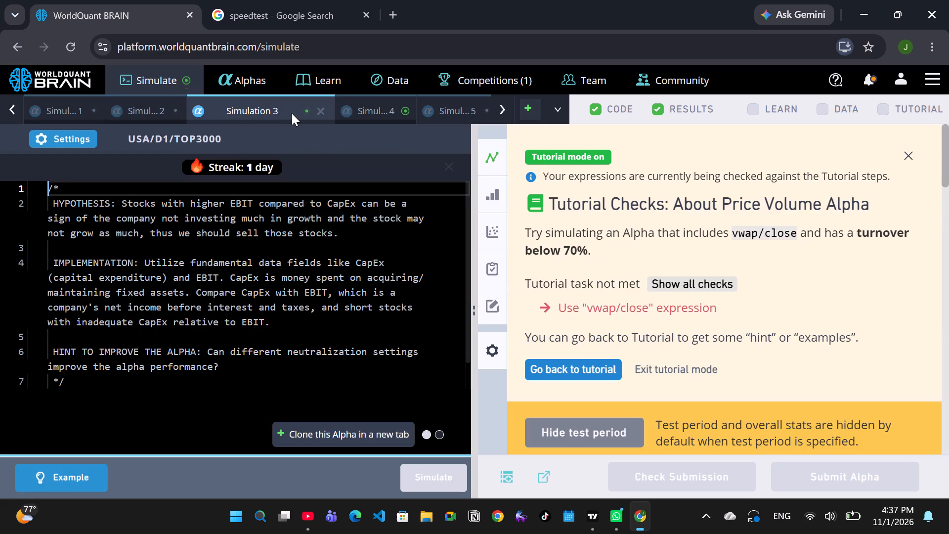
{"action": "double_click", "coordinate": [73, 138]}
{"action": "left_click", "coordinate": [90, 144]}
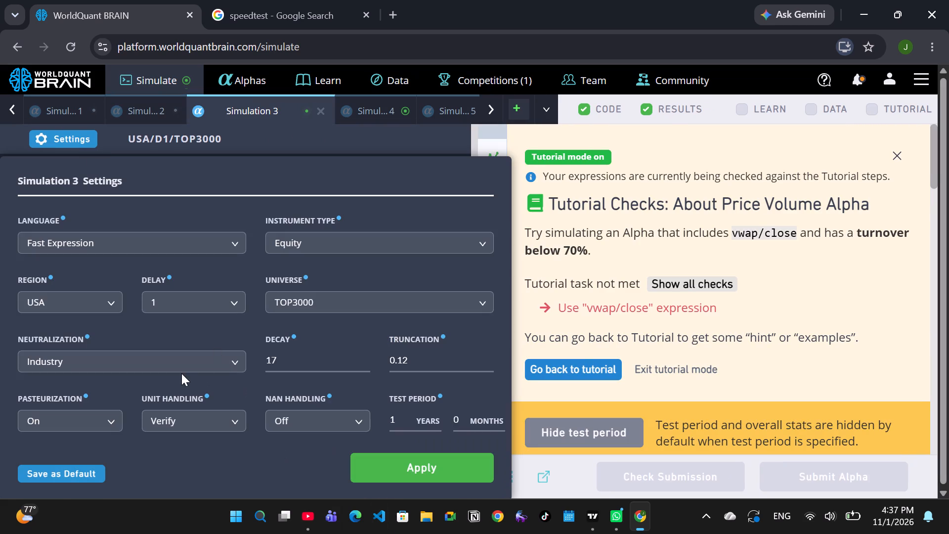
{"action": "left_click", "coordinate": [181, 373]}
{"action": "left_click", "coordinate": [188, 361]}
{"action": "left_click", "coordinate": [65, 425]}
{"action": "left_click", "coordinate": [395, 479]}
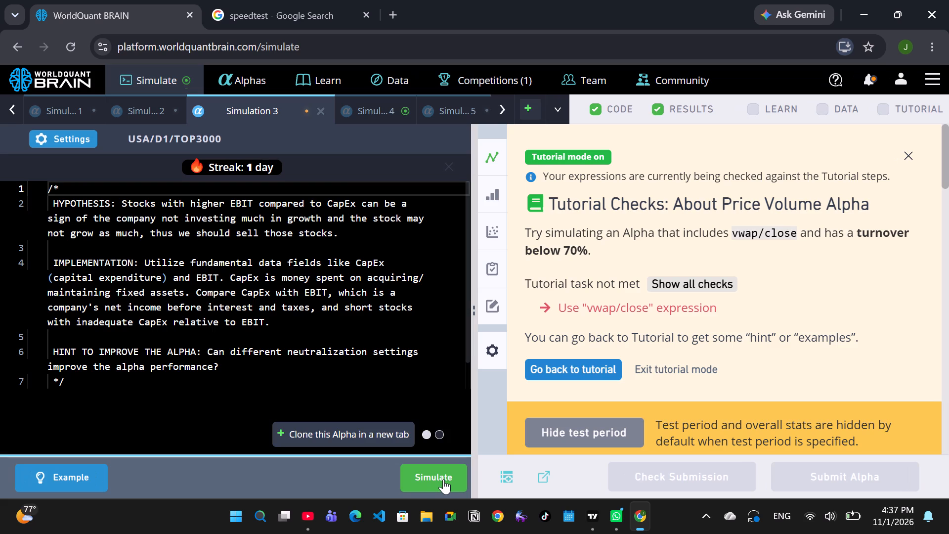
{"action": "left_click", "coordinate": [440, 477]}
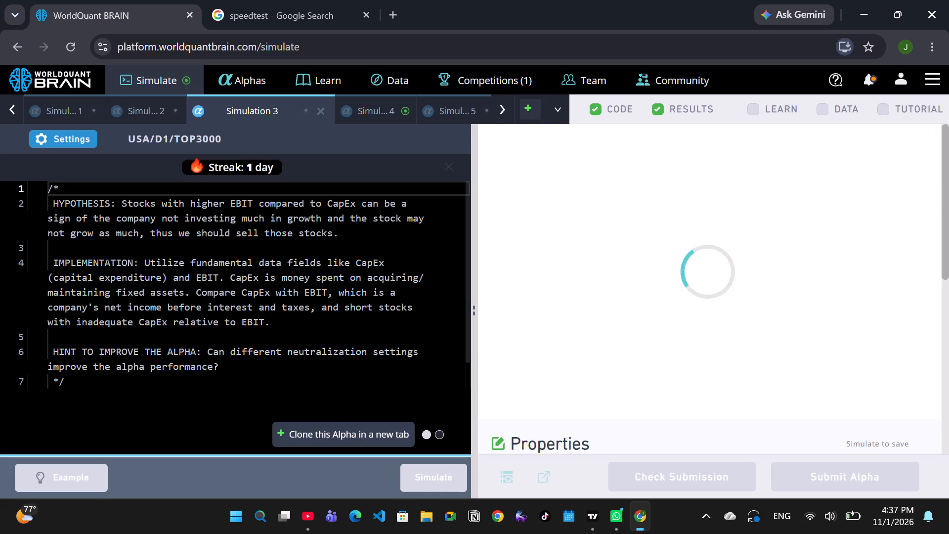
Show the test period in Simulation 4's results and review its correlation and IS testing status.
{"action": "left_click", "coordinate": [388, 106]}
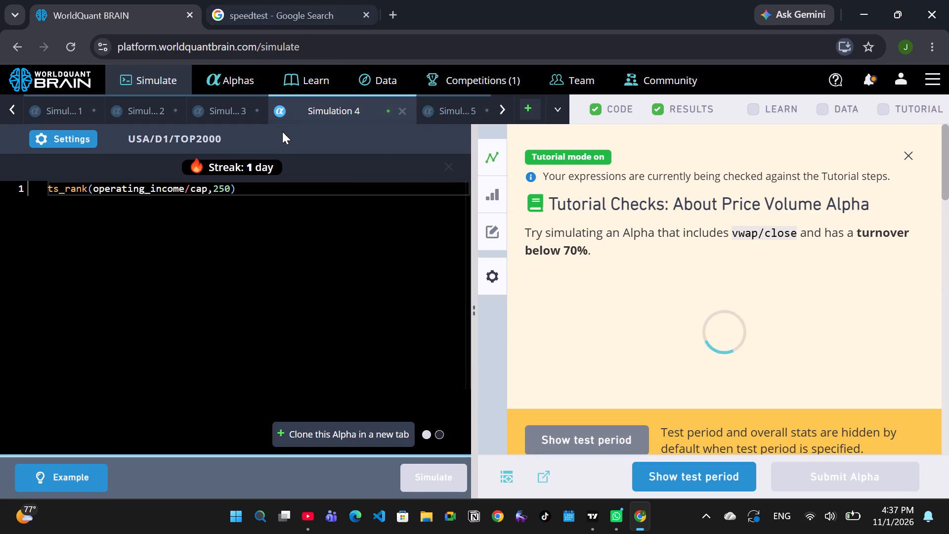
{"action": "left_click", "coordinate": [677, 471]}
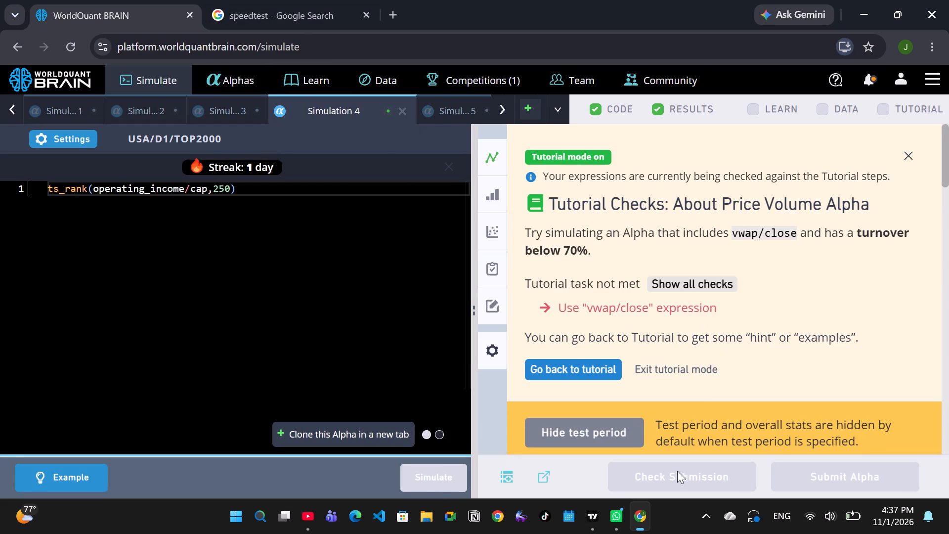
{"action": "scroll", "coordinate": [776, 245], "scroll_direction": "down", "scroll_amount": 12}
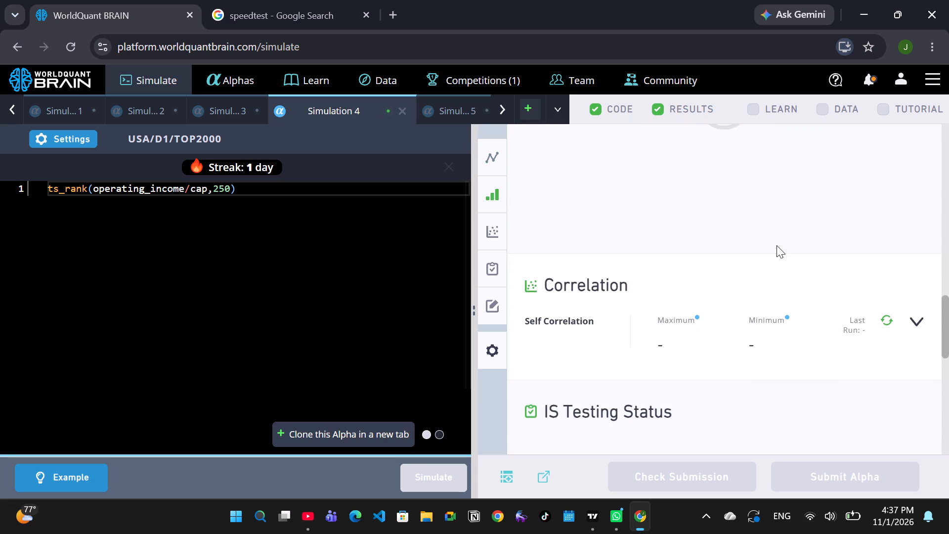
{"action": "scroll", "coordinate": [777, 246], "scroll_direction": "down", "scroll_amount": 14}
{"action": "scroll", "coordinate": [777, 246], "scroll_direction": "up", "scroll_amount": 4}
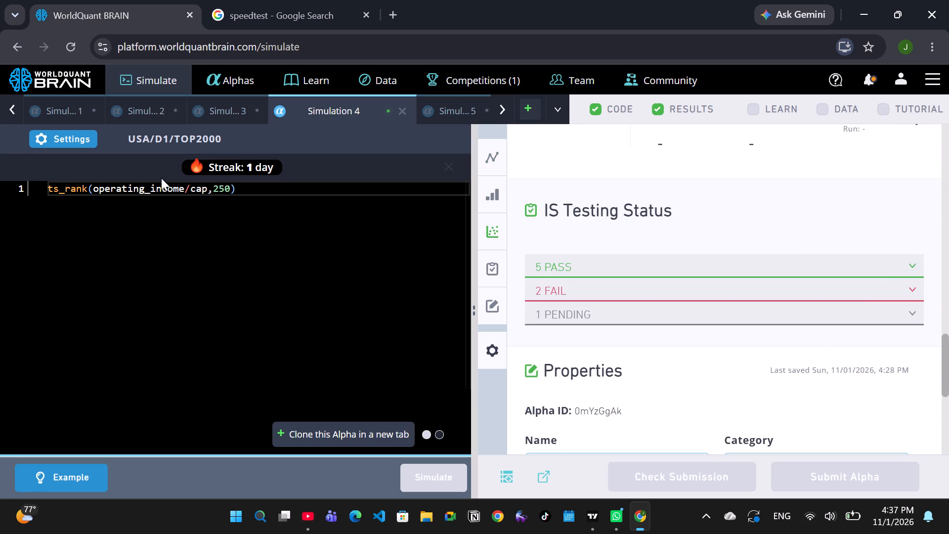
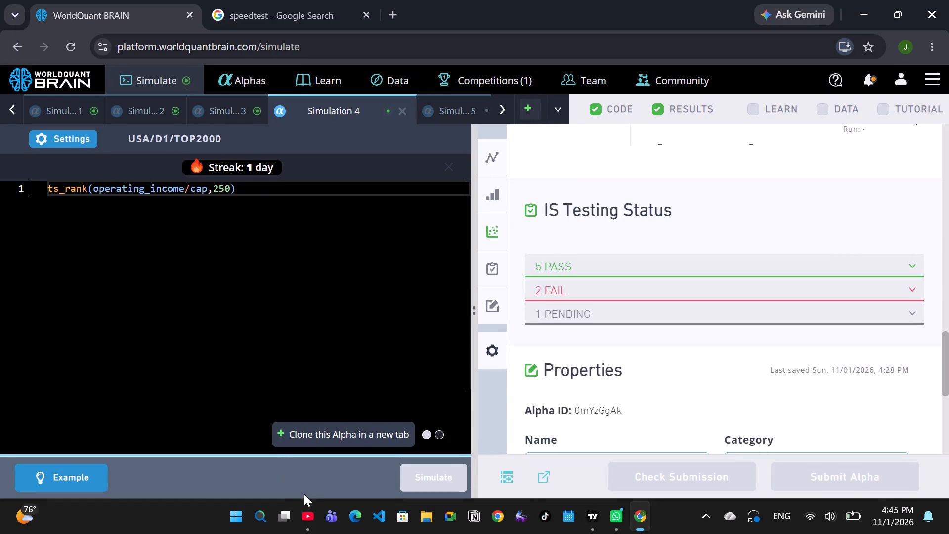
Switch to YouTube and pause the song Kadoli.
{"action": "left_click", "coordinate": [315, 530]}
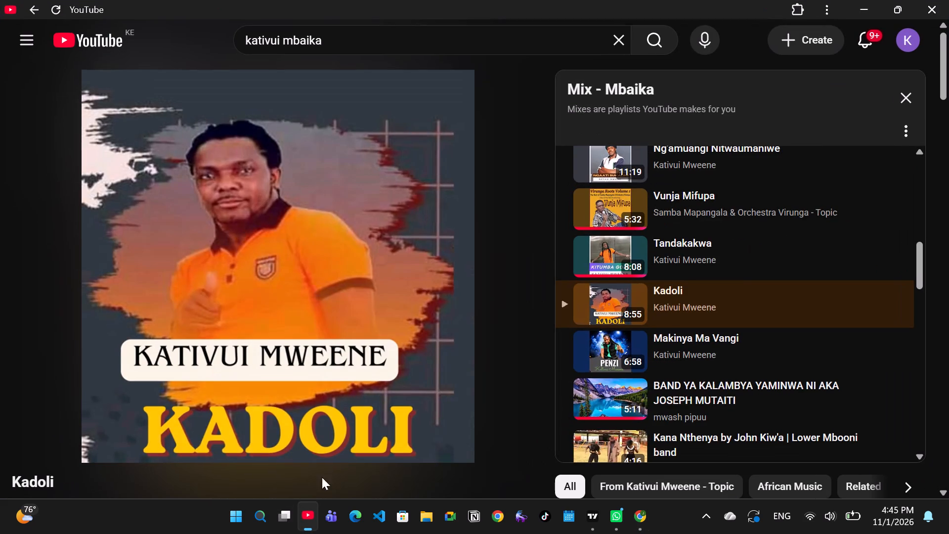
{"action": "left_click", "coordinate": [323, 332]}
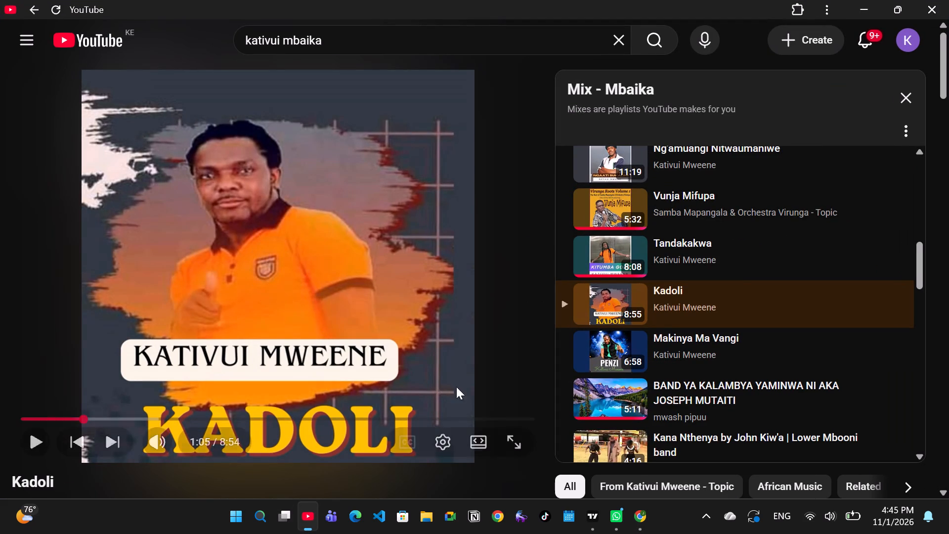
Browse the remaining songs in the Mix - Mbaika playlist for something else to play.
{"action": "scroll", "coordinate": [663, 368], "scroll_direction": "down", "scroll_amount": 1}
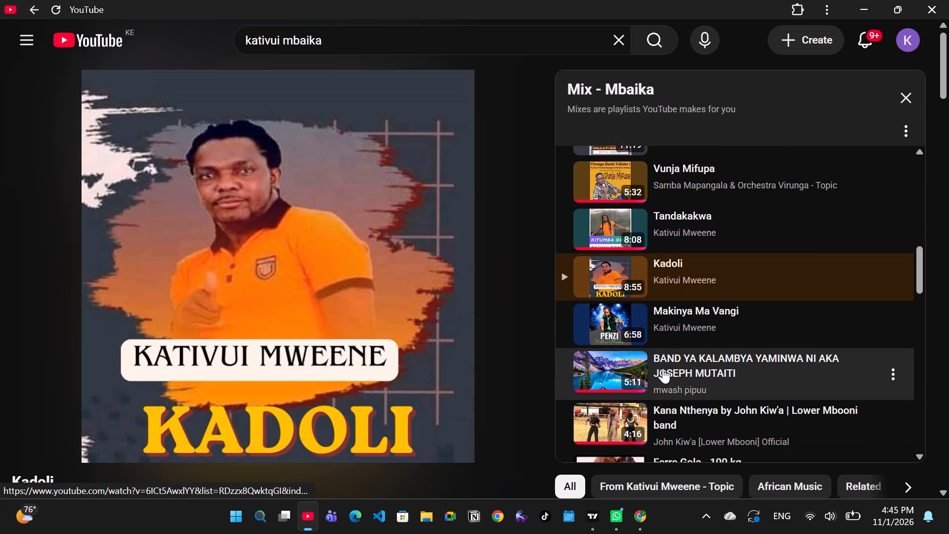
{"action": "scroll", "coordinate": [663, 368], "scroll_direction": "down", "scroll_amount": 1}
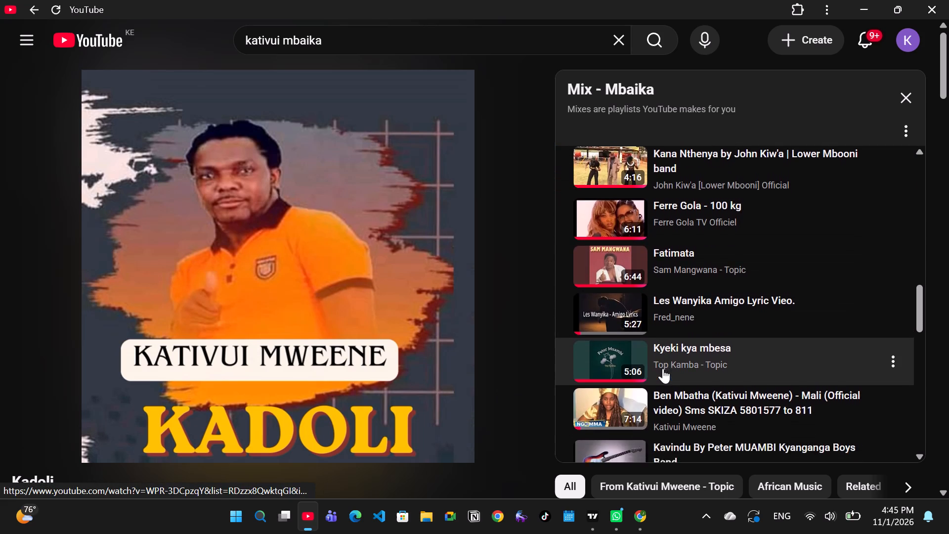
{"action": "scroll", "coordinate": [663, 368], "scroll_direction": "down", "scroll_amount": 1}
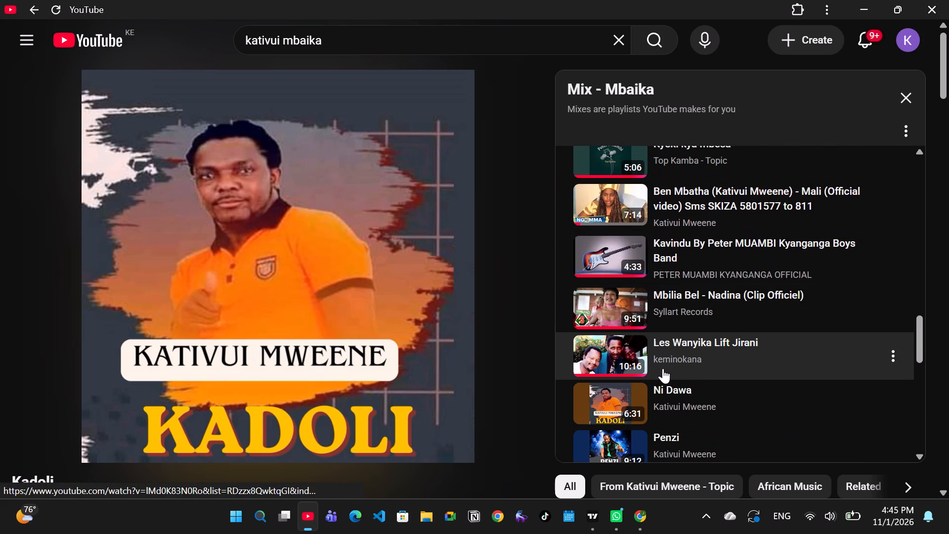
{"action": "scroll", "coordinate": [663, 368], "scroll_direction": "down", "scroll_amount": 1}
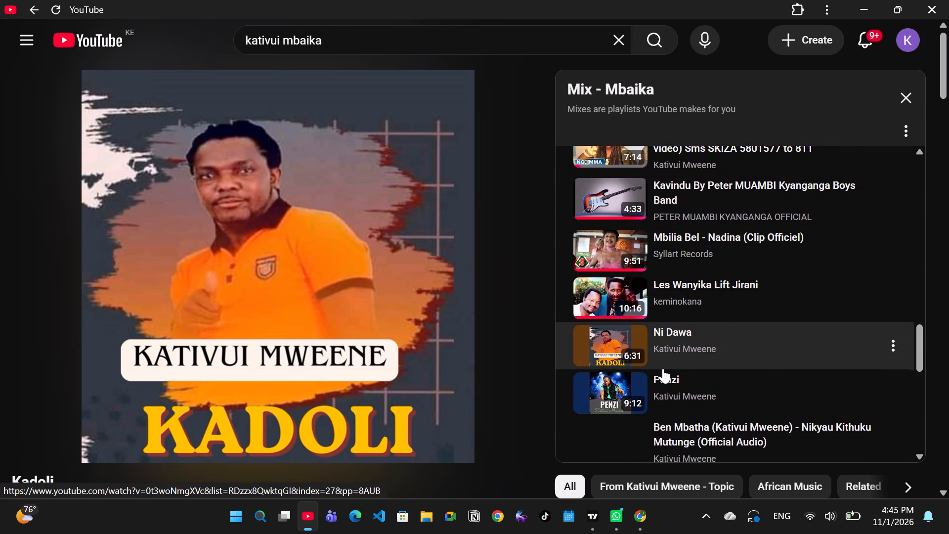
{"action": "scroll", "coordinate": [663, 368], "scroll_direction": "down", "scroll_amount": 2}
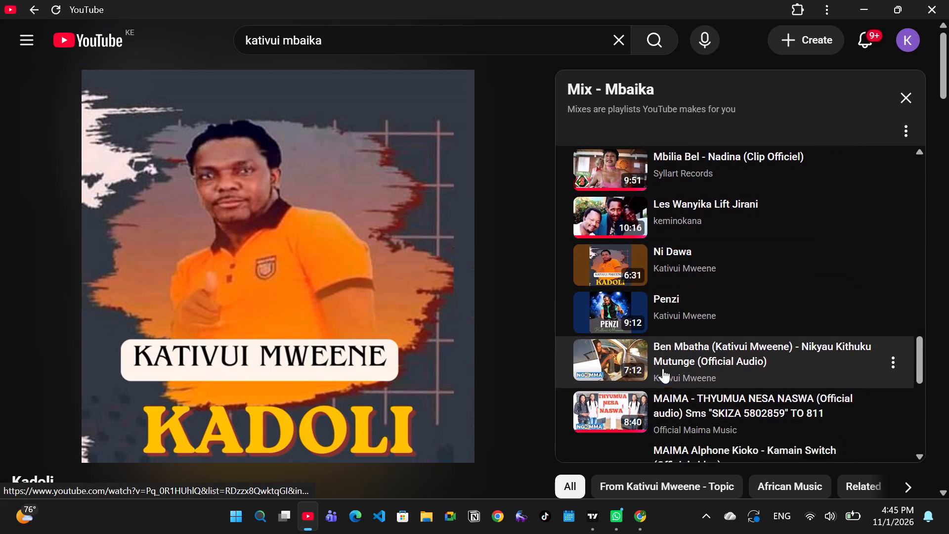
{"action": "scroll", "coordinate": [663, 368], "scroll_direction": "down", "scroll_amount": 1}
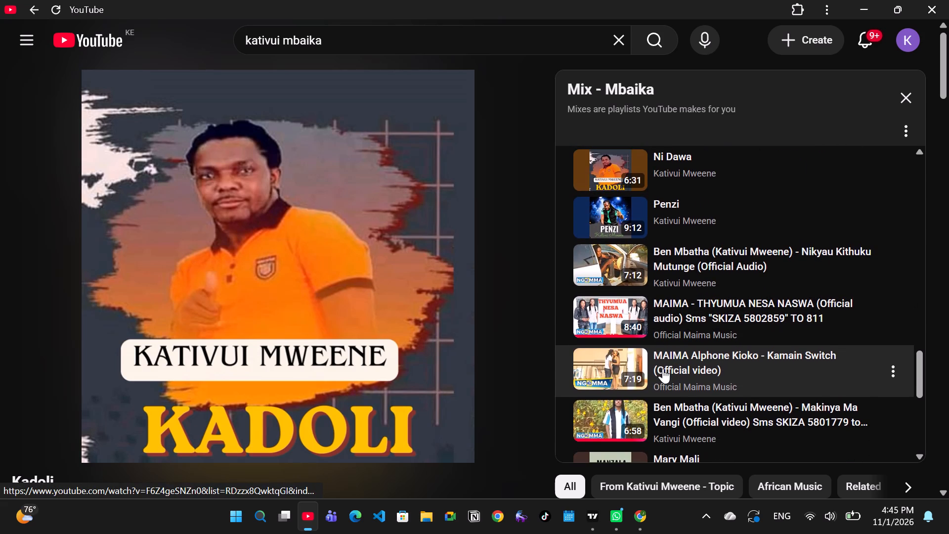
{"action": "scroll", "coordinate": [663, 368], "scroll_direction": "down", "scroll_amount": 1}
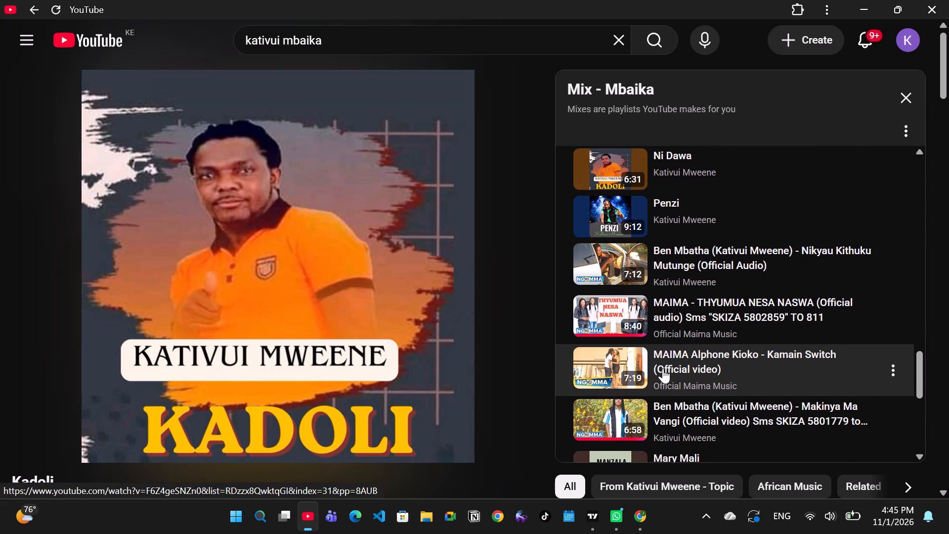
{"action": "scroll", "coordinate": [663, 368], "scroll_direction": "down", "scroll_amount": 1}
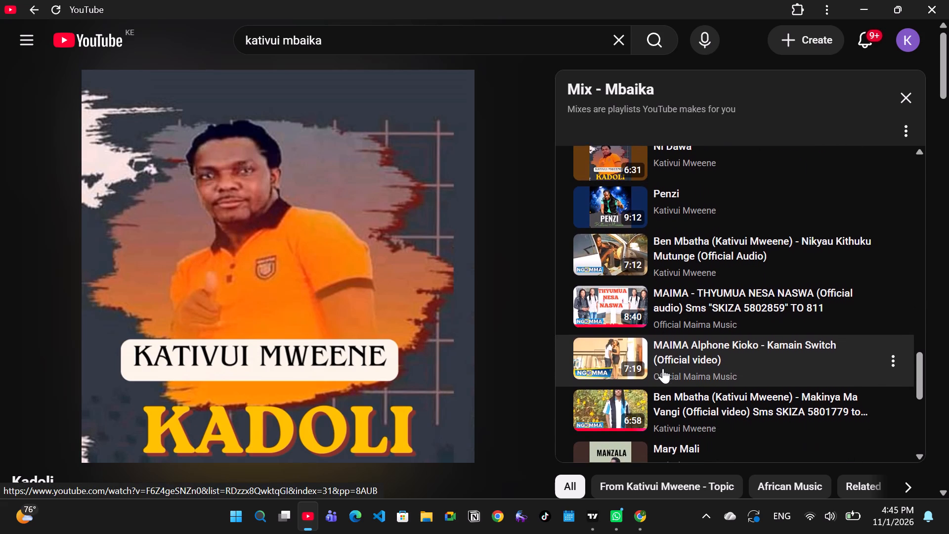
{"action": "scroll", "coordinate": [663, 368], "scroll_direction": "down", "scroll_amount": 2}
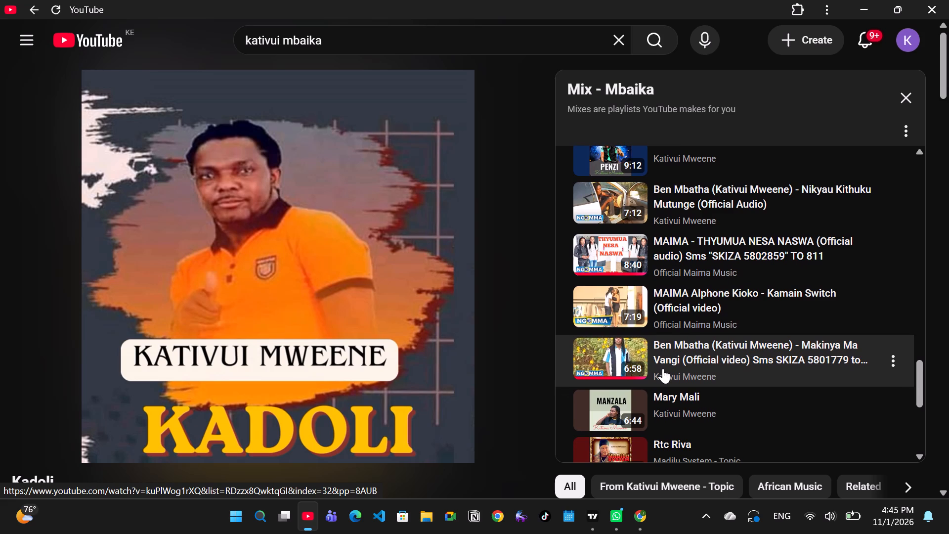
{"action": "scroll", "coordinate": [663, 368], "scroll_direction": "down", "scroll_amount": 2}
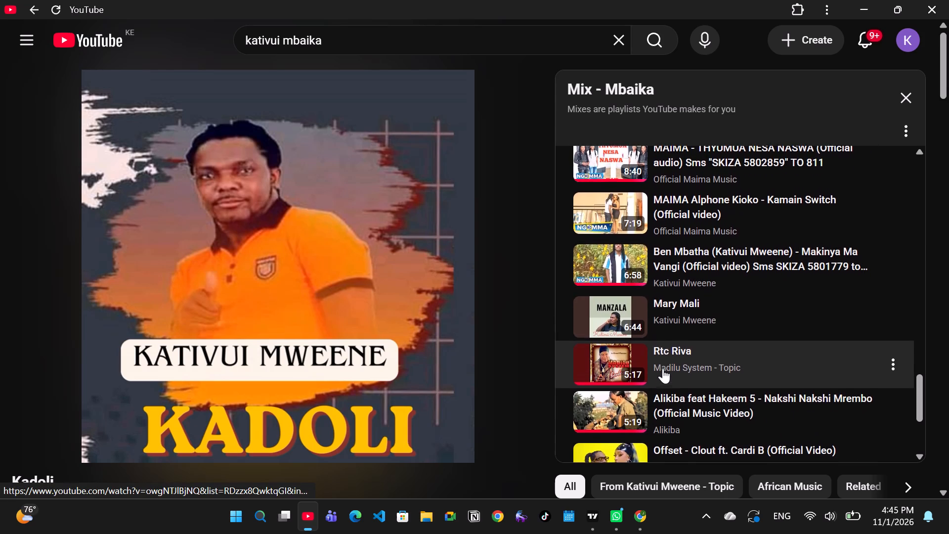
{"action": "scroll", "coordinate": [663, 368], "scroll_direction": "down", "scroll_amount": 2}
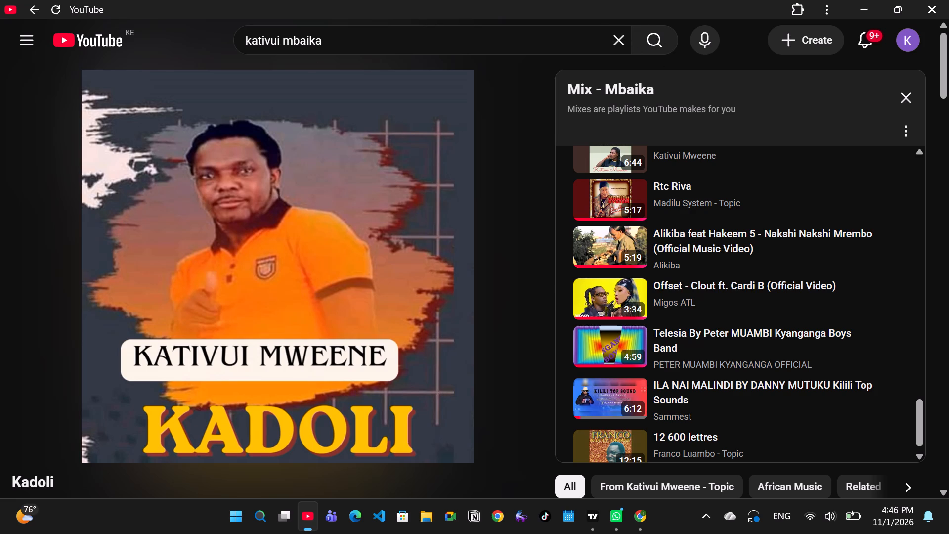
Search YouTube for the earlier query "kativui kitu kilye itumbi".
{"action": "left_click", "coordinate": [339, 36]}
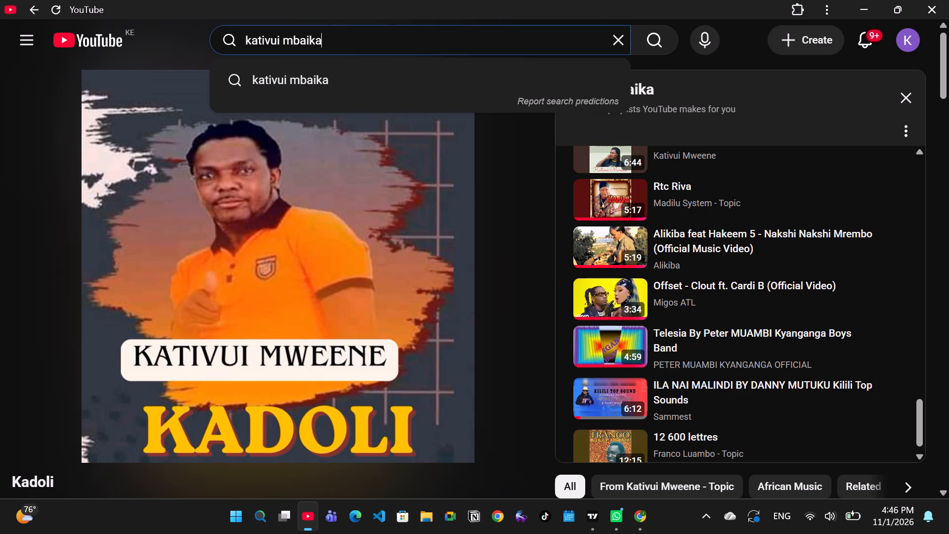
{"action": "key", "text": "BackSpace"}
{"action": "key", "text": "BackSpace"}
{"action": "key", "text": "BackSpace"}
{"action": "key", "text": "BackSpace"}
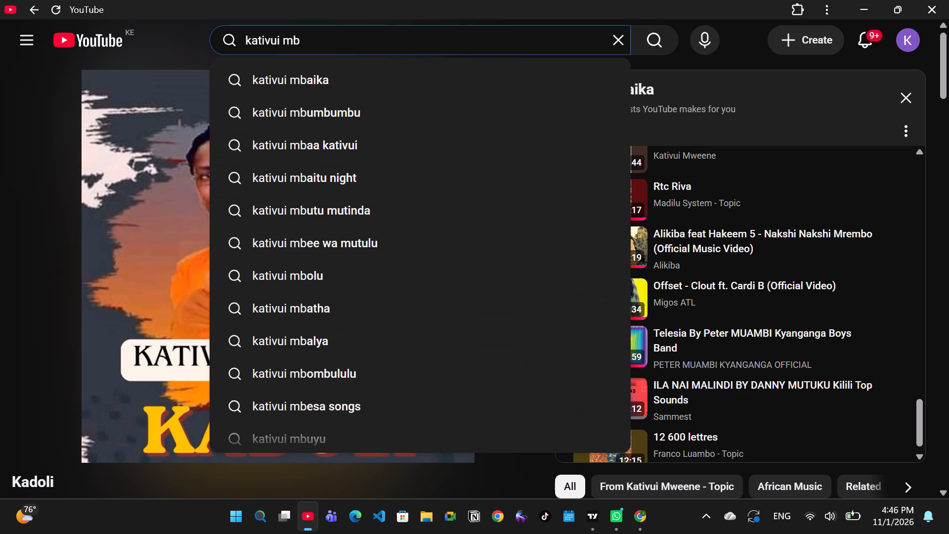
{"action": "scroll", "coordinate": [345, 278], "scroll_direction": "down", "scroll_amount": 1}
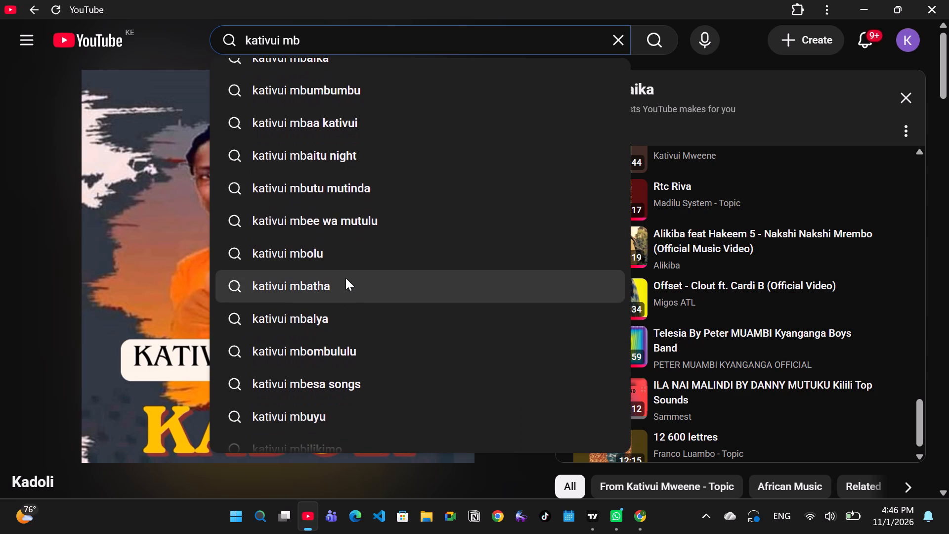
{"action": "key", "text": "BackSpace"}
{"action": "key", "text": "BackSpace"}
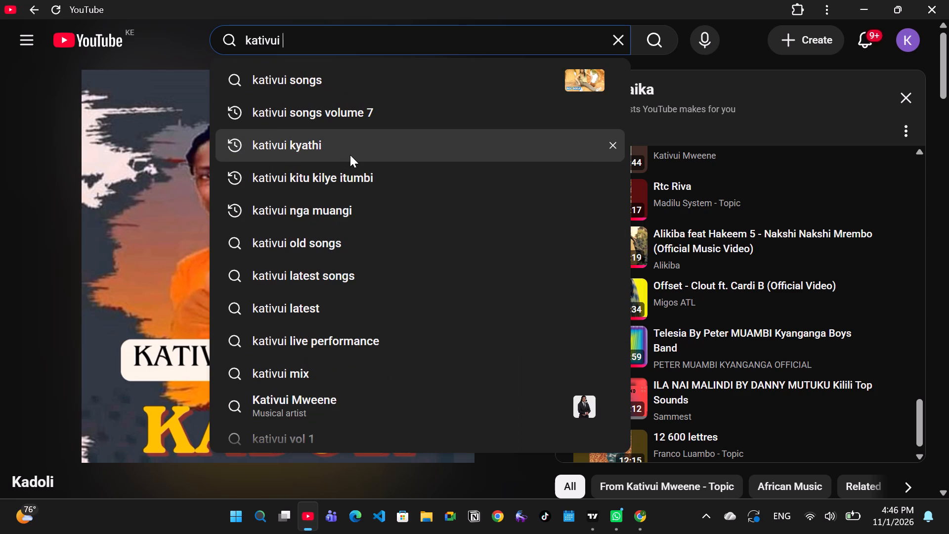
{"action": "left_click", "coordinate": [342, 178]}
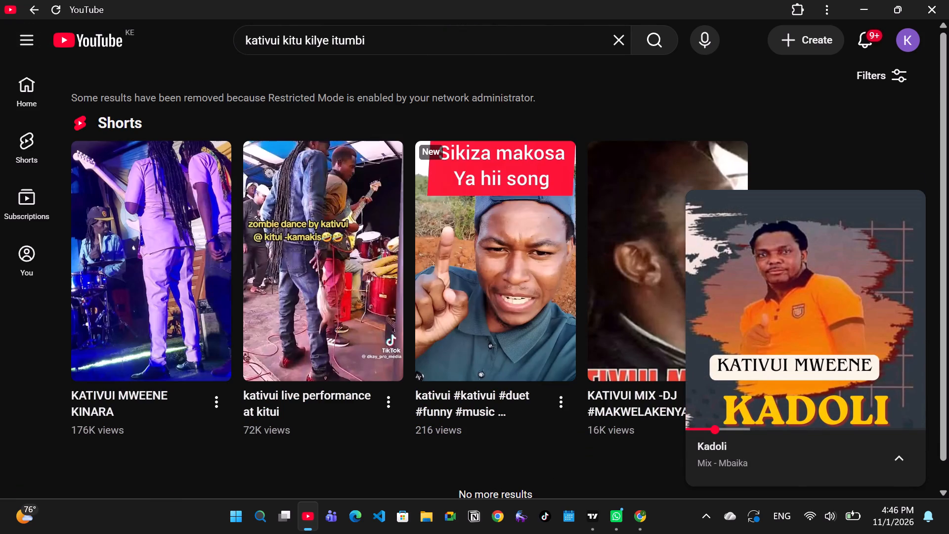
Change the search wording to "kativui kindu kilye itumbi" and look over the results.
{"action": "left_click", "coordinate": [303, 44]}
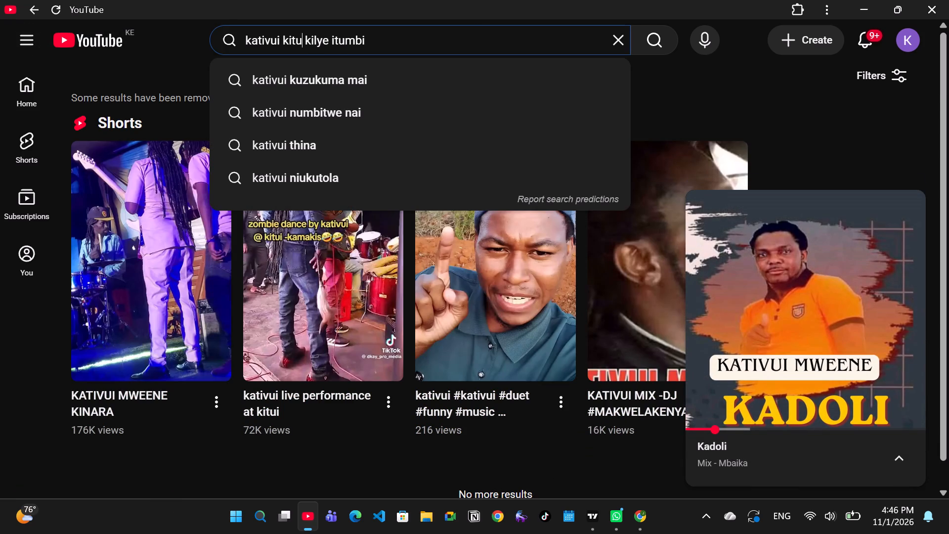
{"action": "key", "text": "BackSpace"}
{"action": "key", "text": "BackSpace"}
{"action": "type", "text": "ndu"}
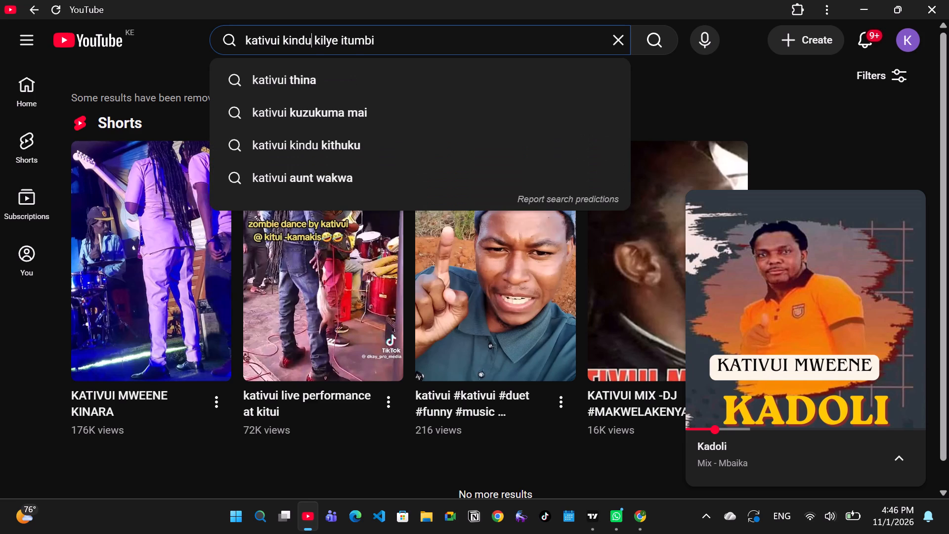
{"action": "key", "text": "Return"}
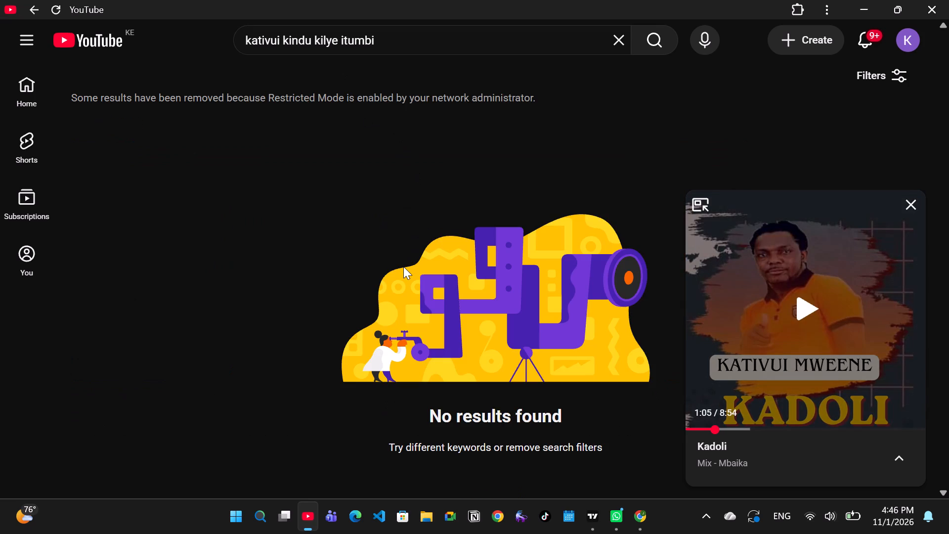
{"action": "scroll", "coordinate": [403, 267], "scroll_direction": "down", "scroll_amount": 1}
Close the YouTube window and the Chrome window holding the WorldQuant BRAIN and speedtest tabs.
{"action": "left_click", "coordinate": [927, 0]}
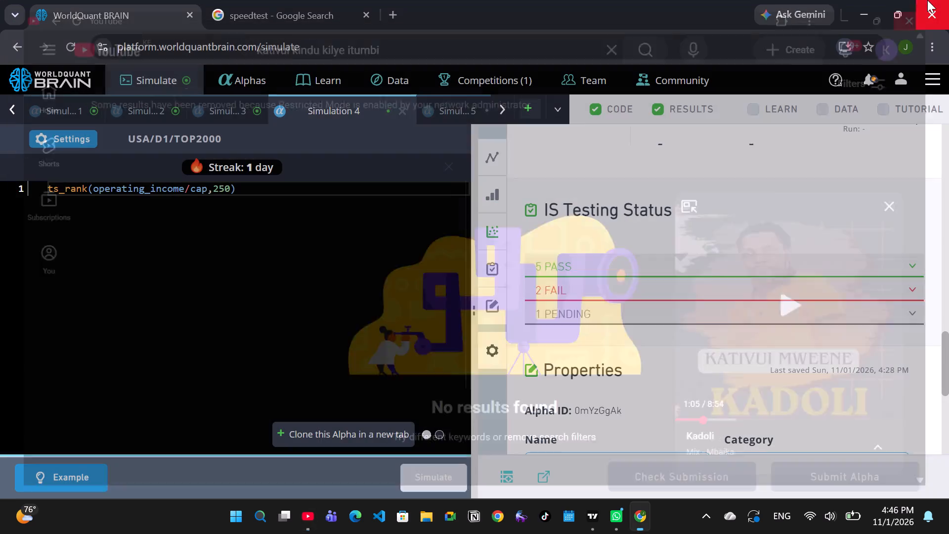
{"action": "left_click", "coordinate": [927, 0]}
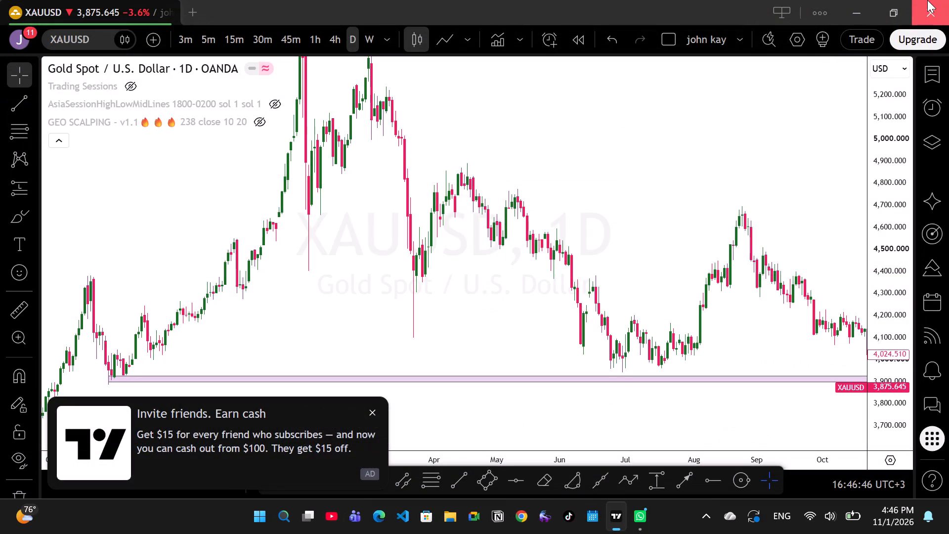
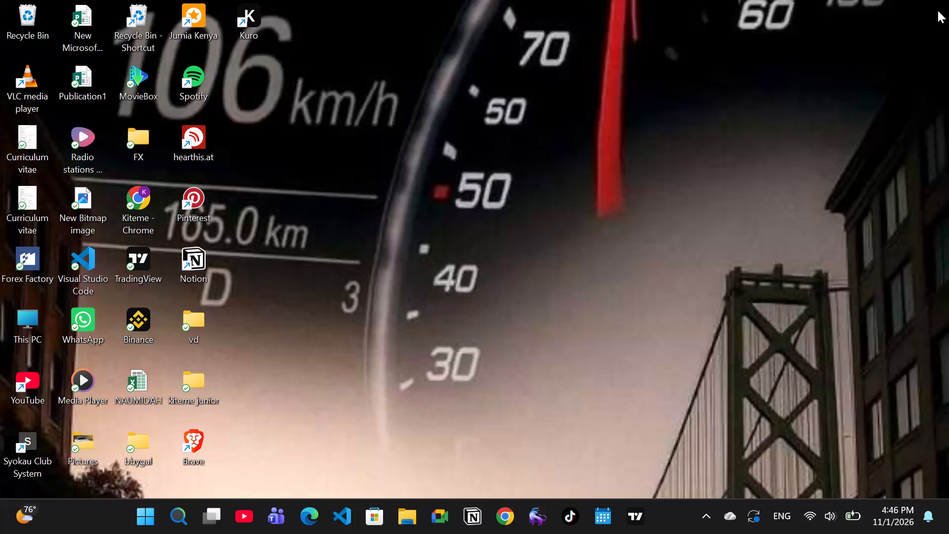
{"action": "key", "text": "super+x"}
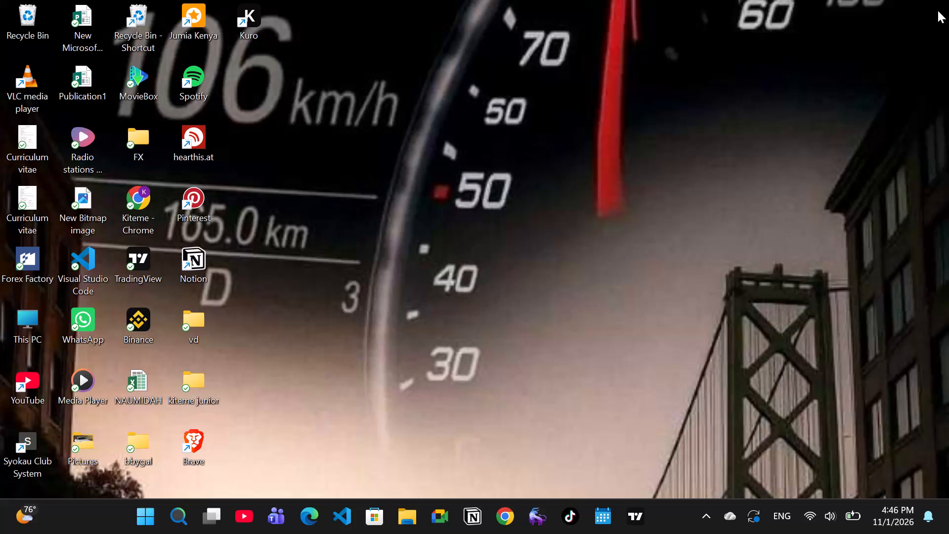